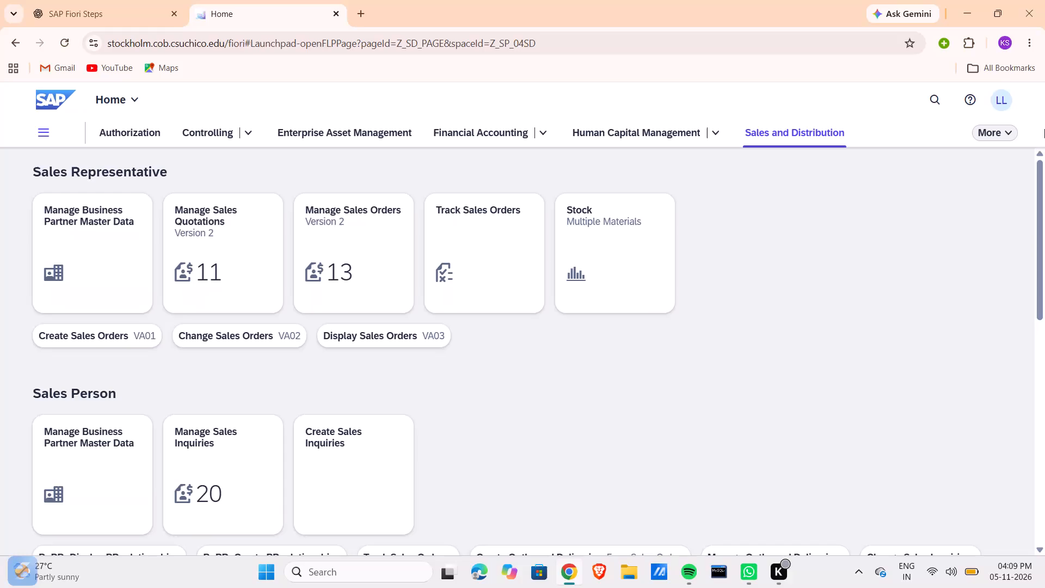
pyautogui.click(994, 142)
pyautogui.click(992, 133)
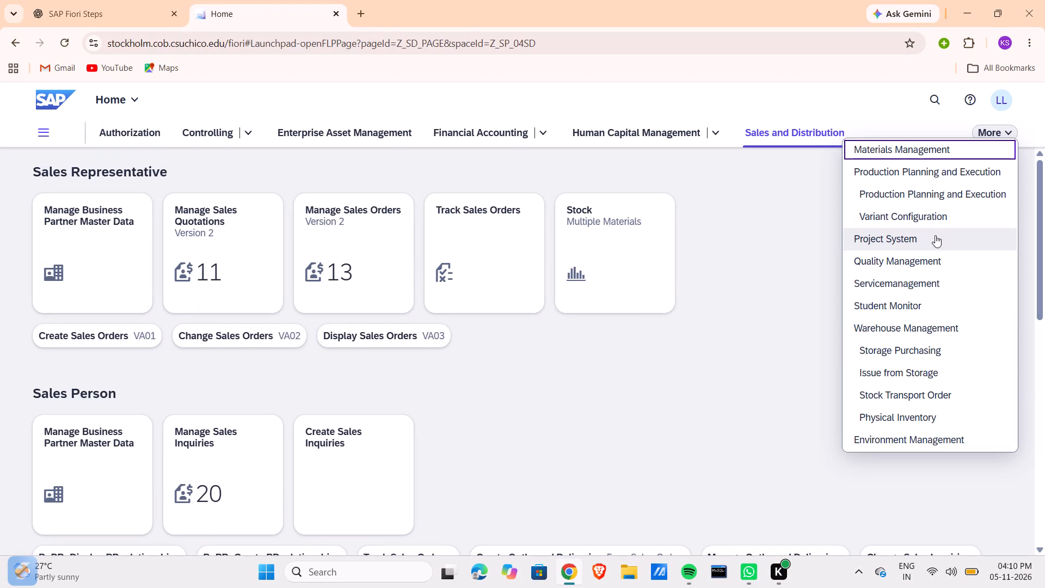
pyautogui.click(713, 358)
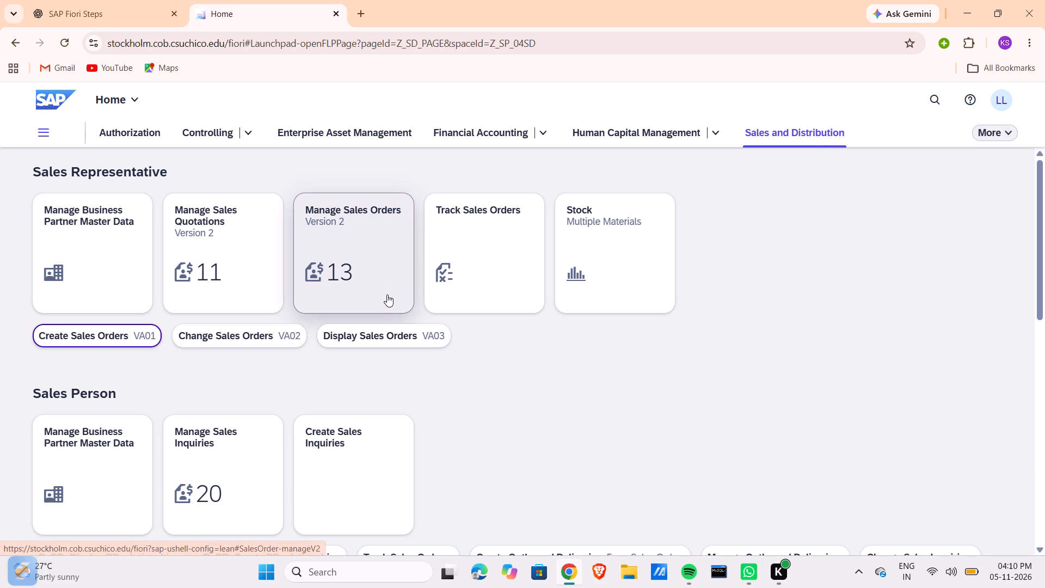
# Open Manage Business Partner Master Data from the Sales Representative section.
pyautogui.click(79, 227)
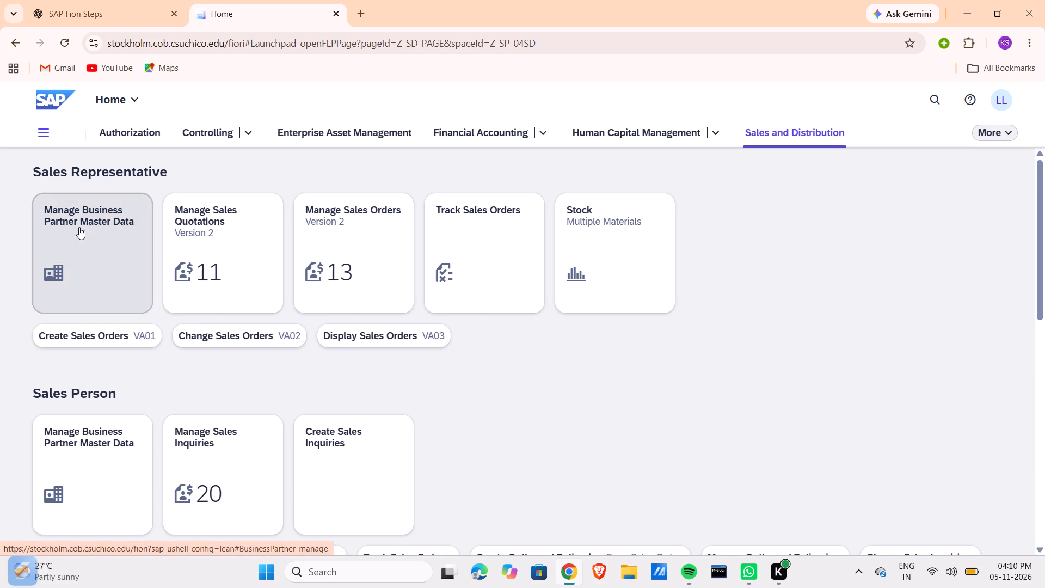
pyautogui.doubleClick(79, 227)
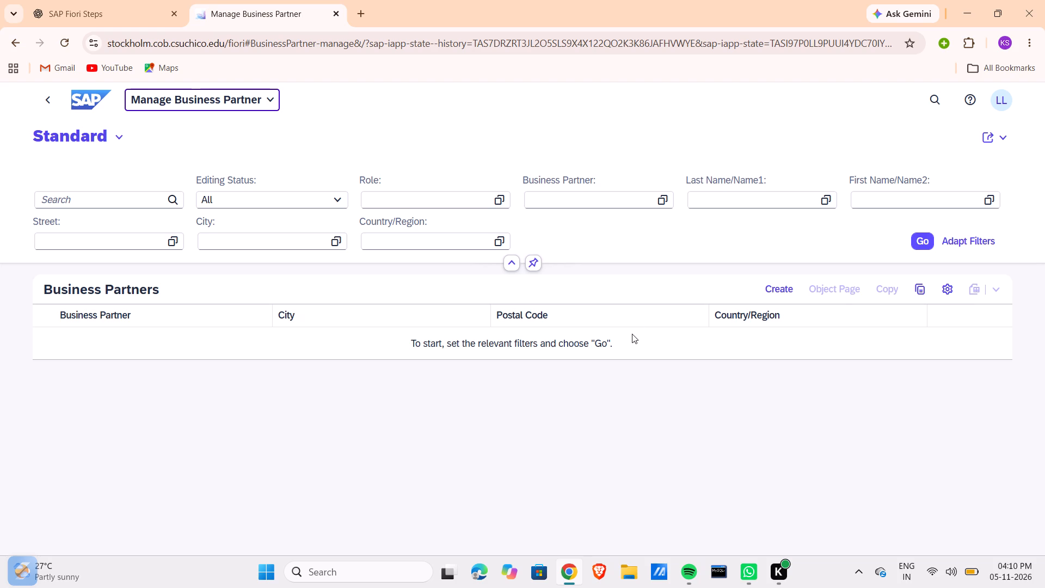
# Filter the business partners by Name1 "The Bike Zone 126" and open the record of partner 1003226.
pyautogui.click(591, 205)
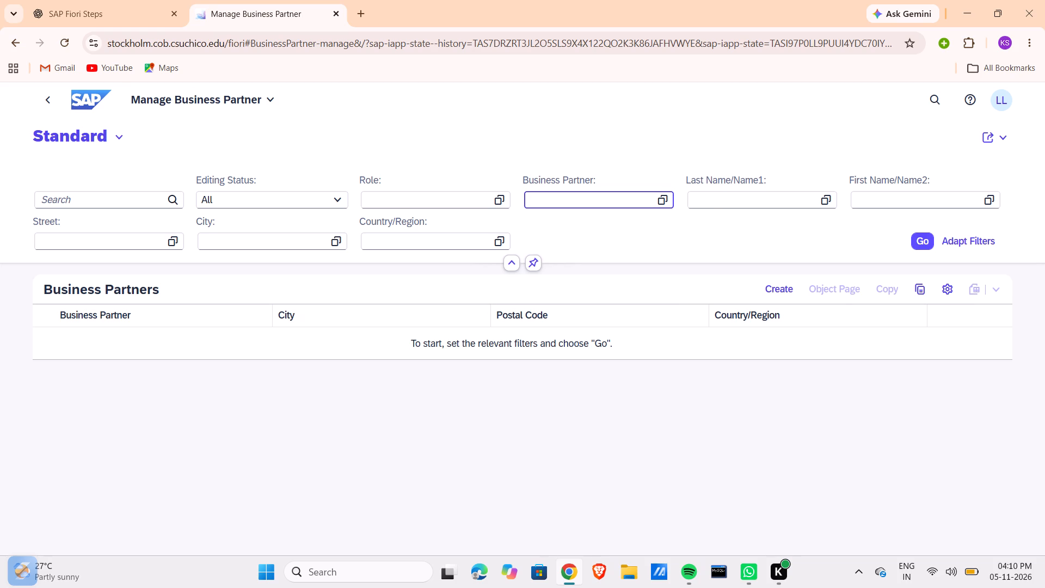
pyautogui.click(705, 196)
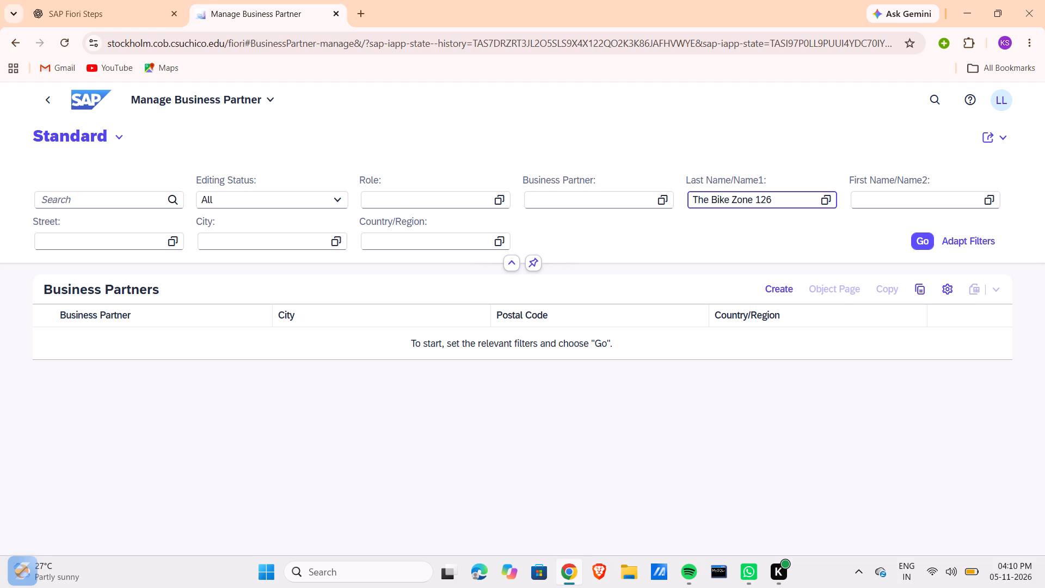
pyautogui.click(919, 240)
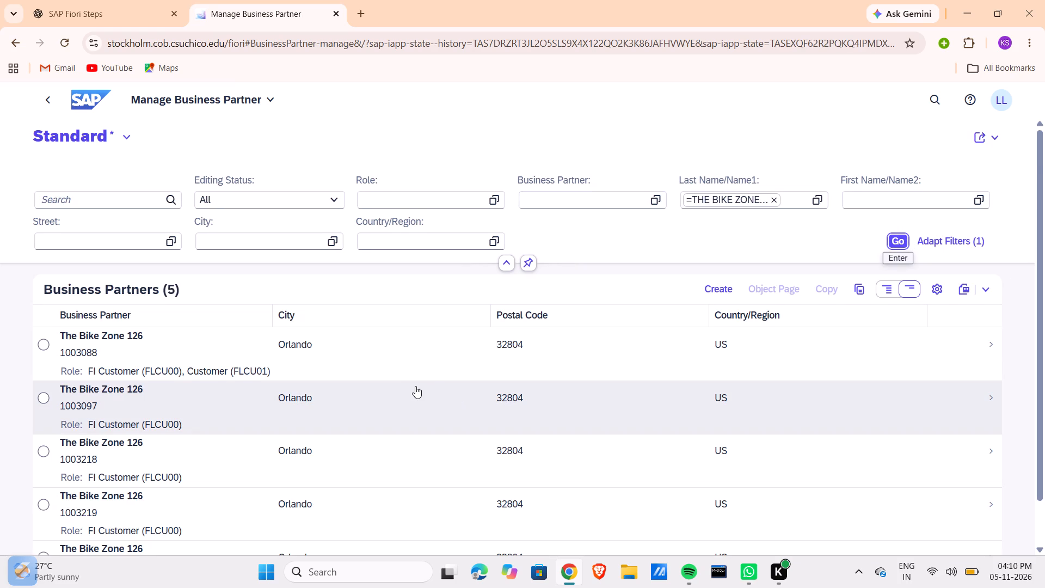
pyautogui.scroll(-2, 415, 386)
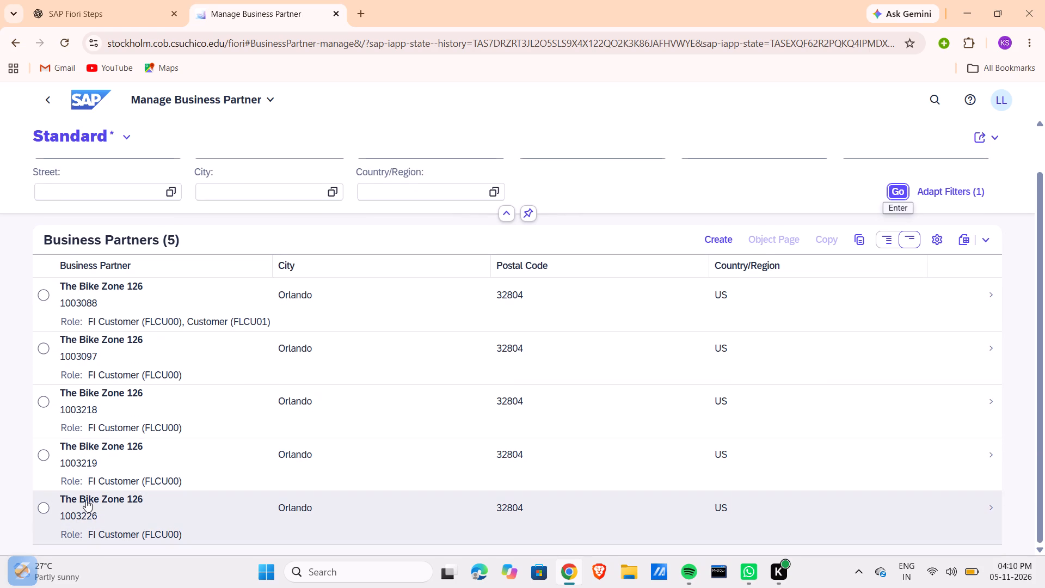
pyautogui.click(79, 501)
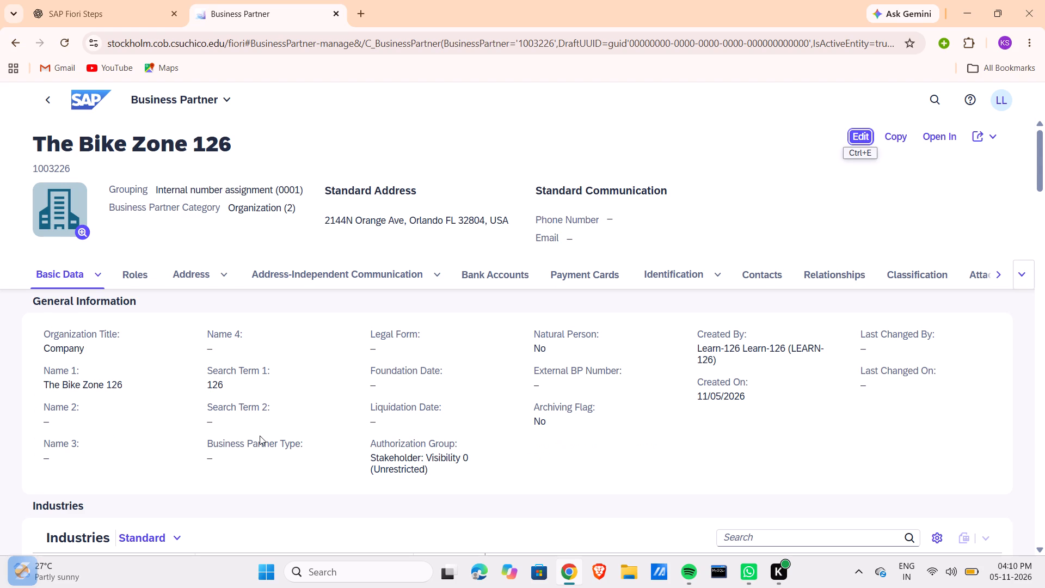
# Look through the business partner's record, from general information and roles to the address, communication and attachment sections.
pyautogui.scroll(-4, 260, 436)
pyautogui.scroll(5, 260, 436)
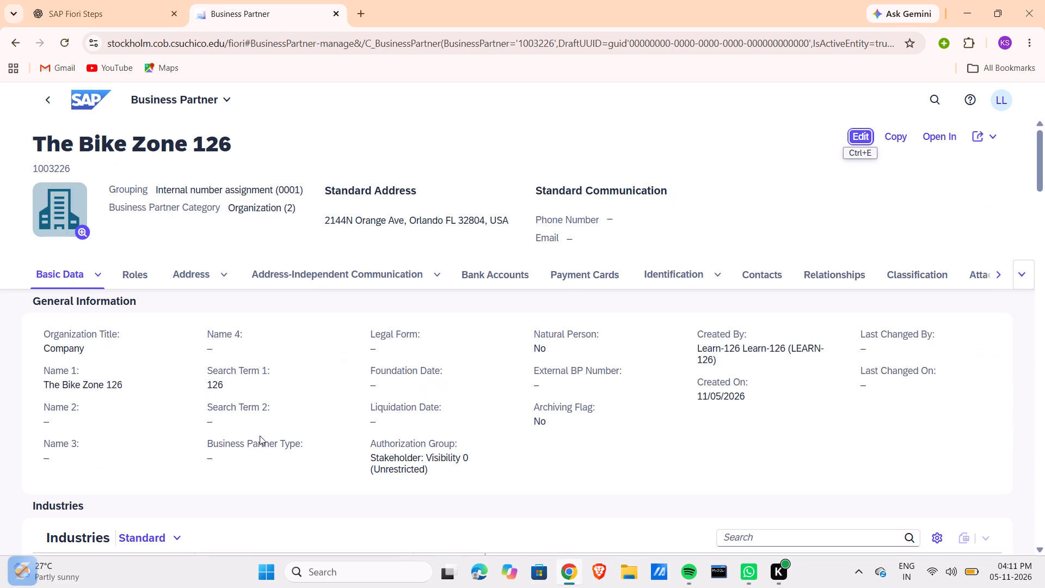
pyautogui.scroll(-3, 261, 328)
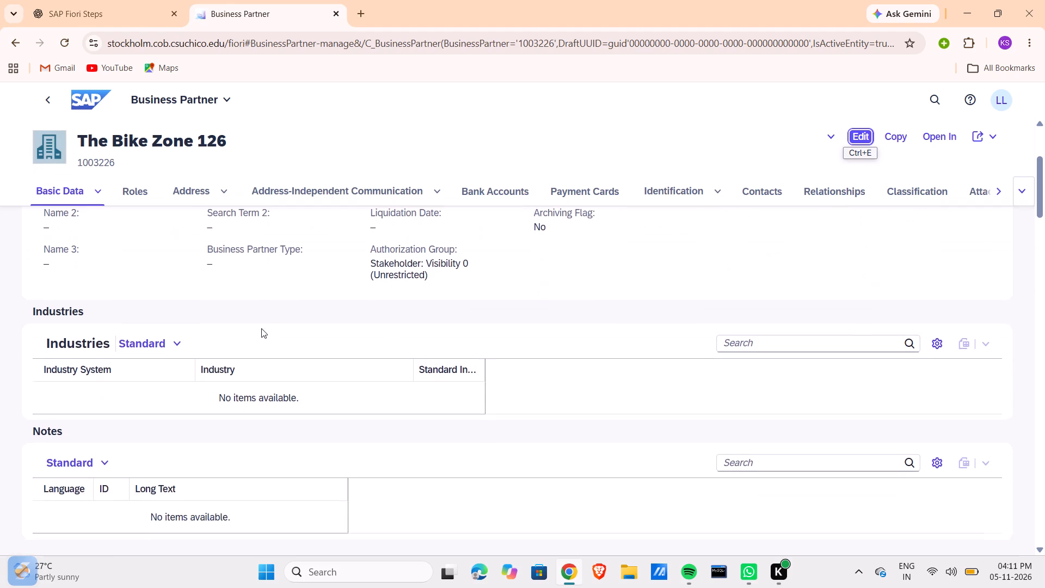
pyautogui.scroll(-4, 261, 328)
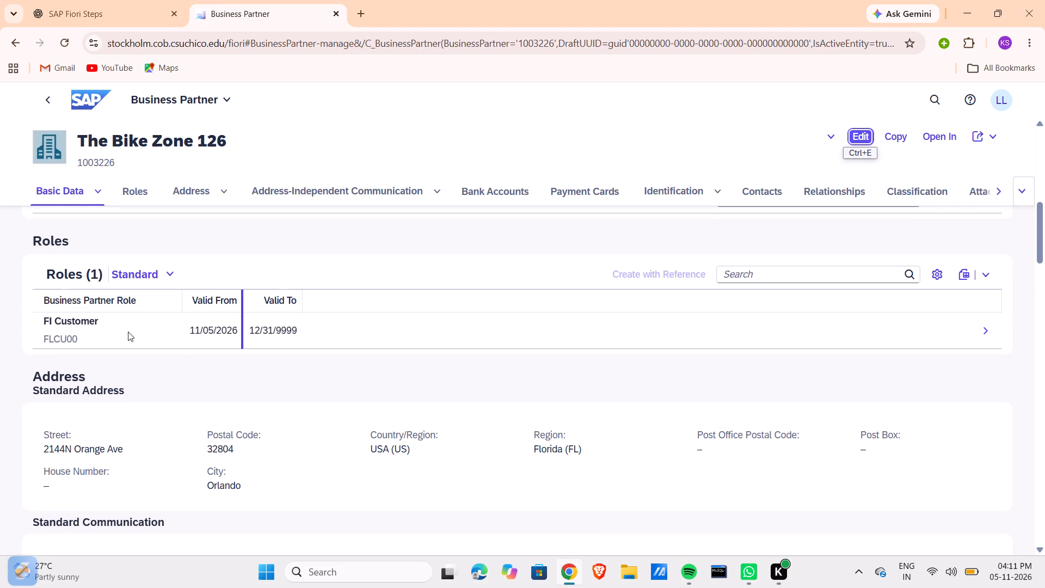
pyautogui.scroll(-9, 232, 365)
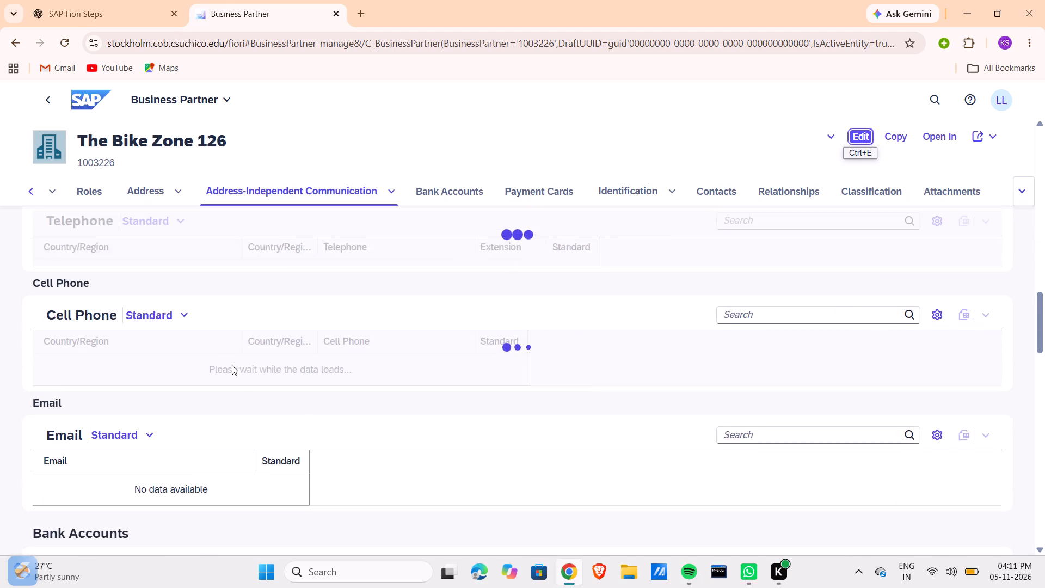
pyautogui.scroll(-14, 232, 365)
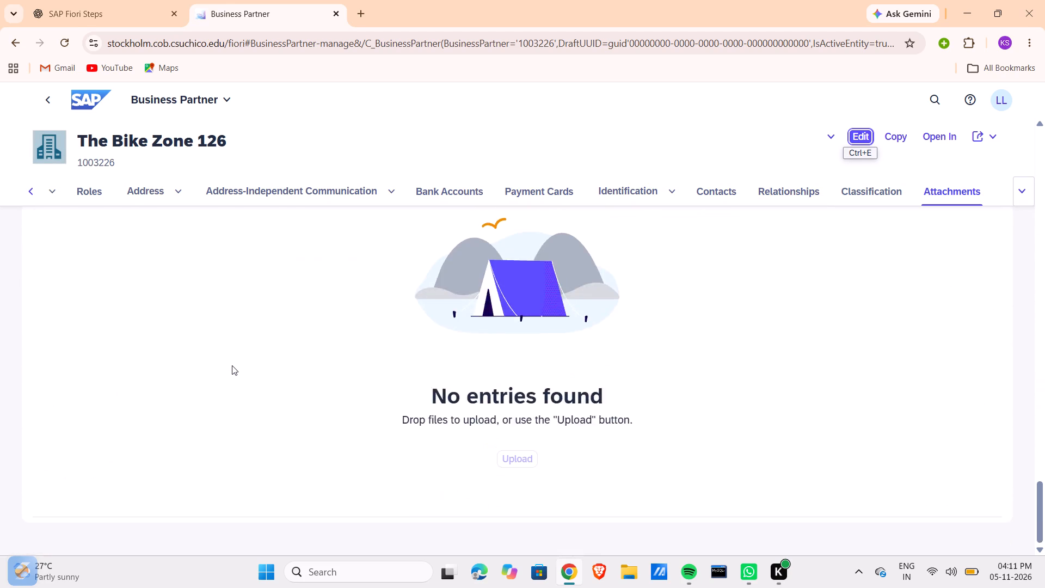
pyautogui.scroll(14, 232, 365)
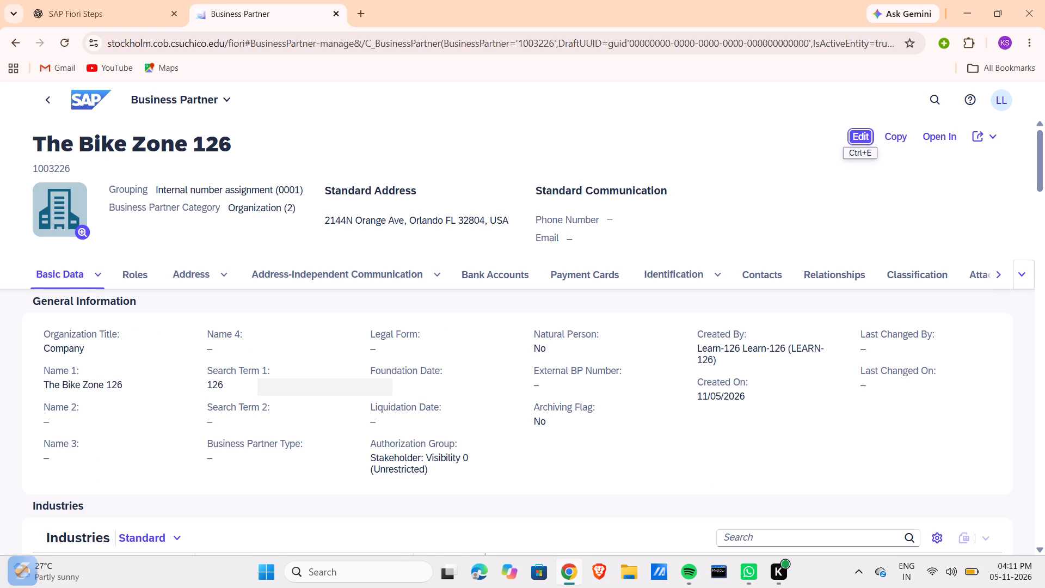
pyautogui.scroll(-3, 362, 431)
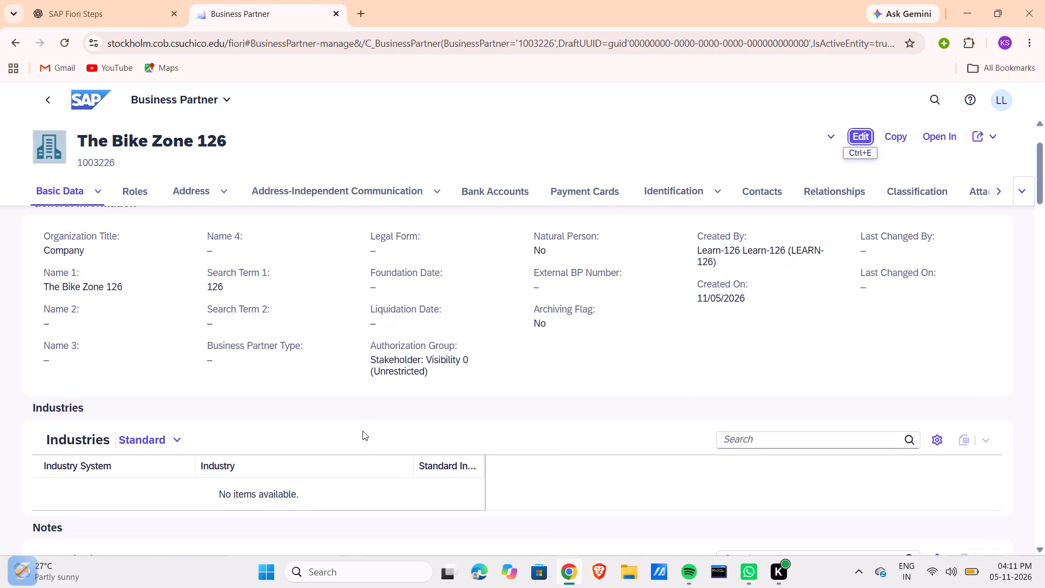
pyautogui.scroll(-5, 362, 431)
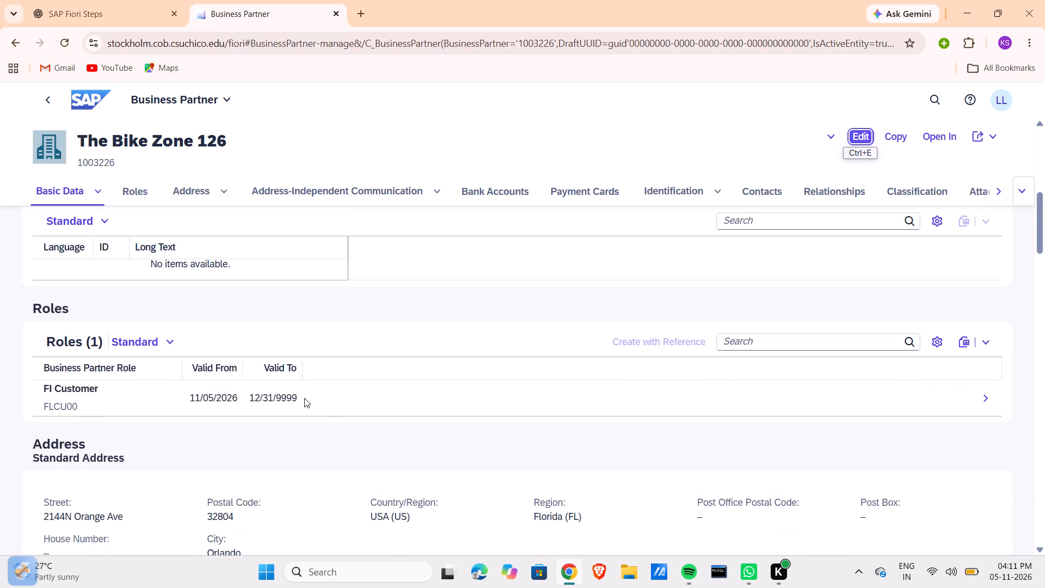
# Put the business partner record into edit mode and open the details of its FI Customer role.
pyautogui.click(101, 385)
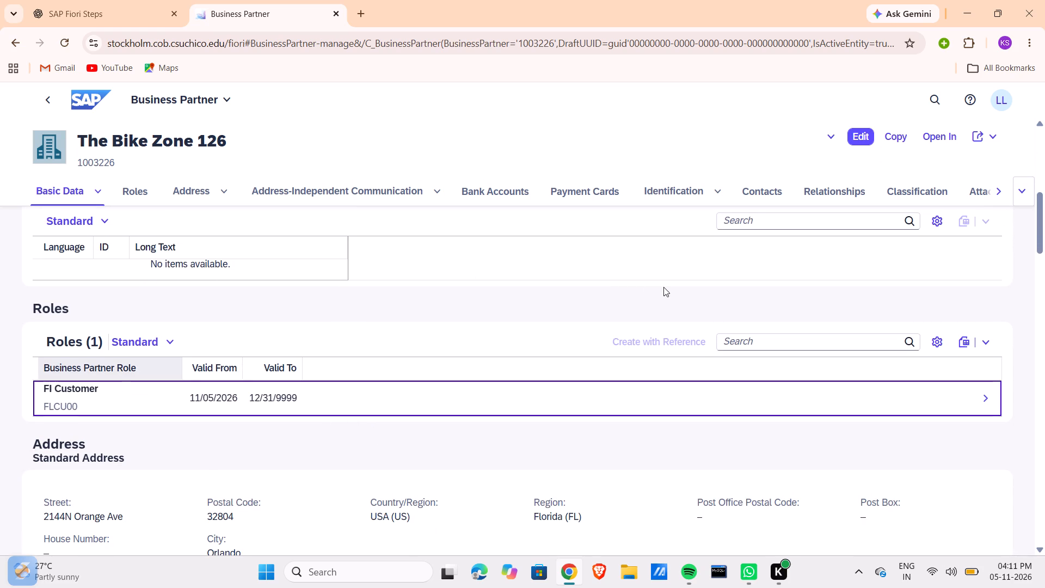
pyautogui.click(859, 131)
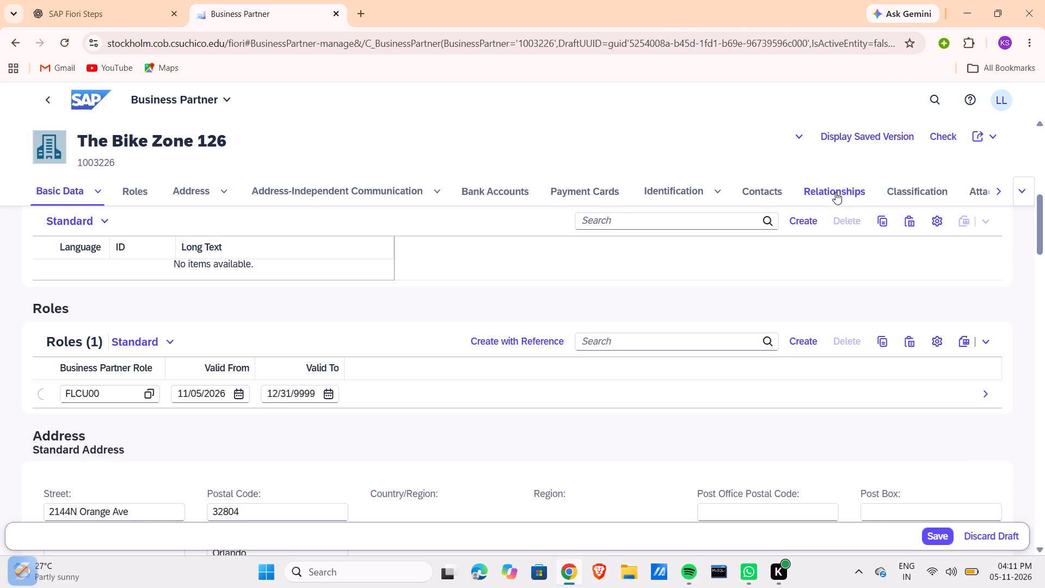
pyautogui.click(142, 188)
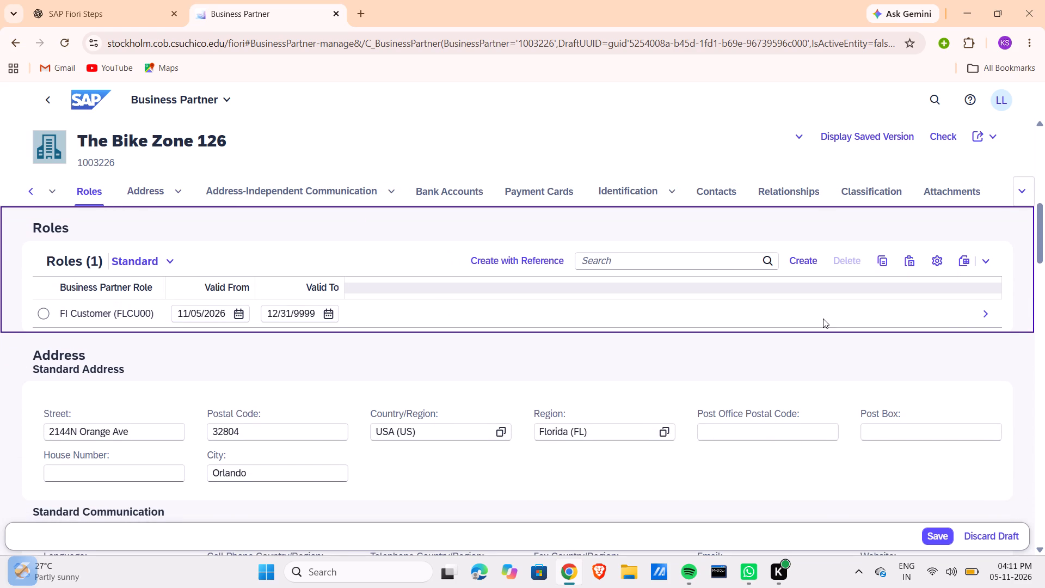
pyautogui.click(984, 314)
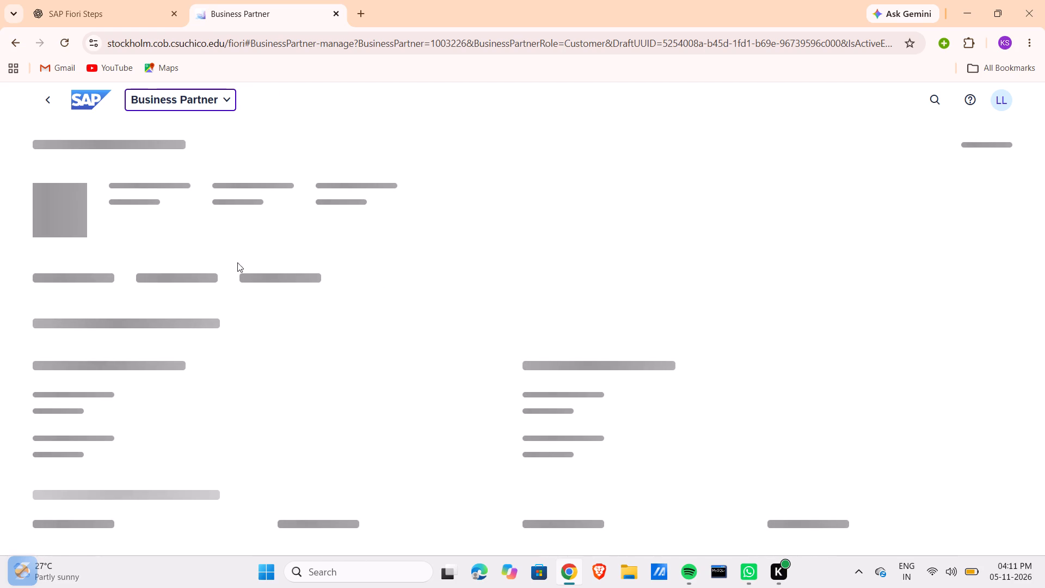
# Create a new company code entry for the customer and set its company code to US00.
pyautogui.click(657, 299)
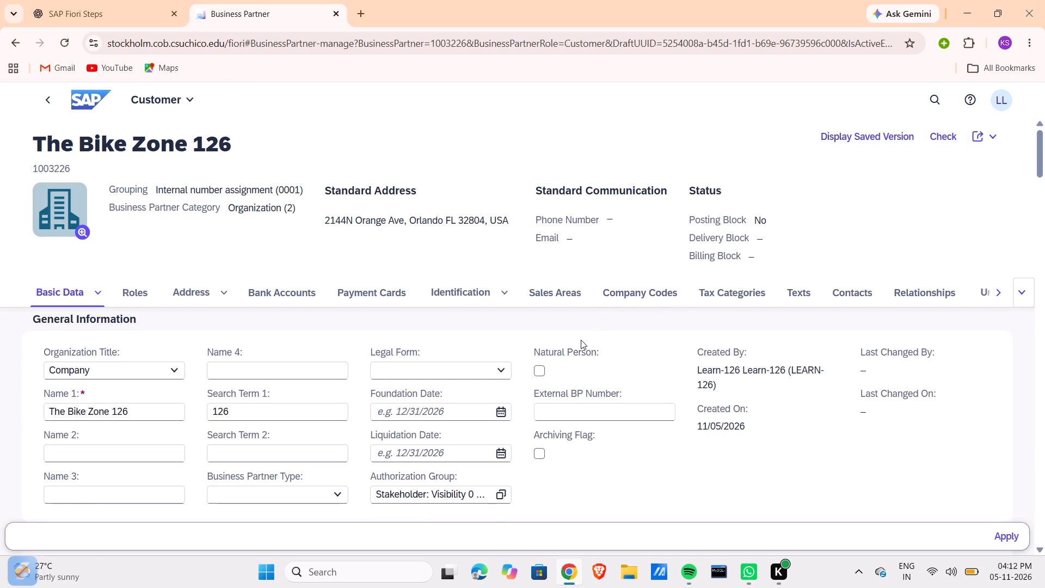
pyautogui.click(647, 287)
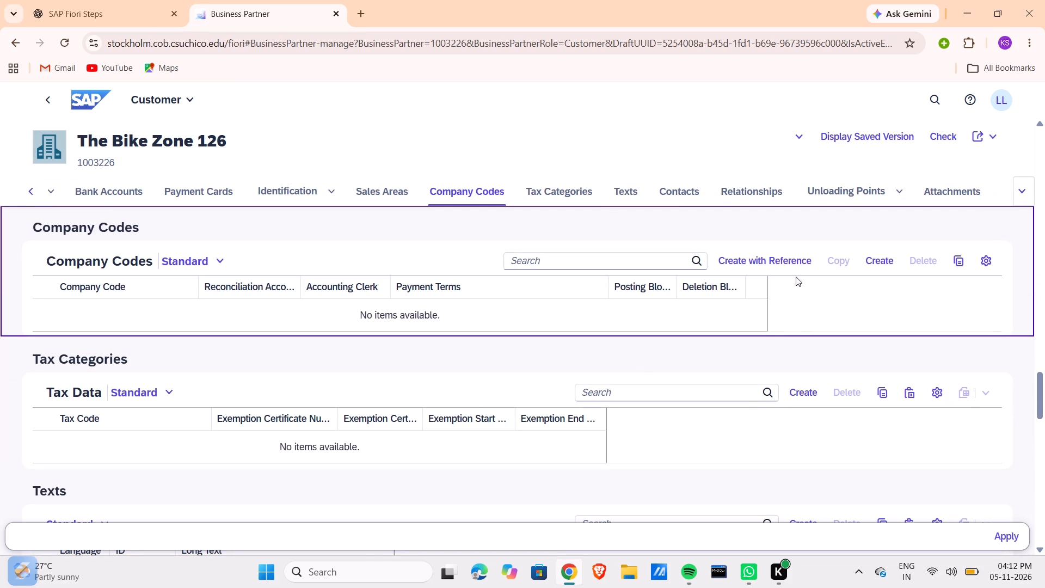
pyautogui.click(880, 261)
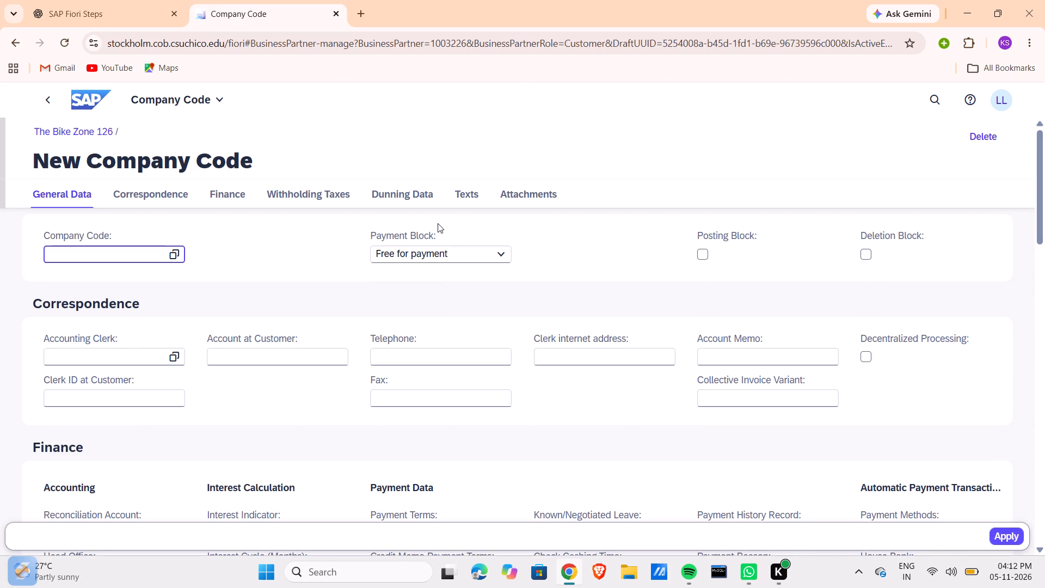
pyautogui.click(126, 253)
pyautogui.write('US00')
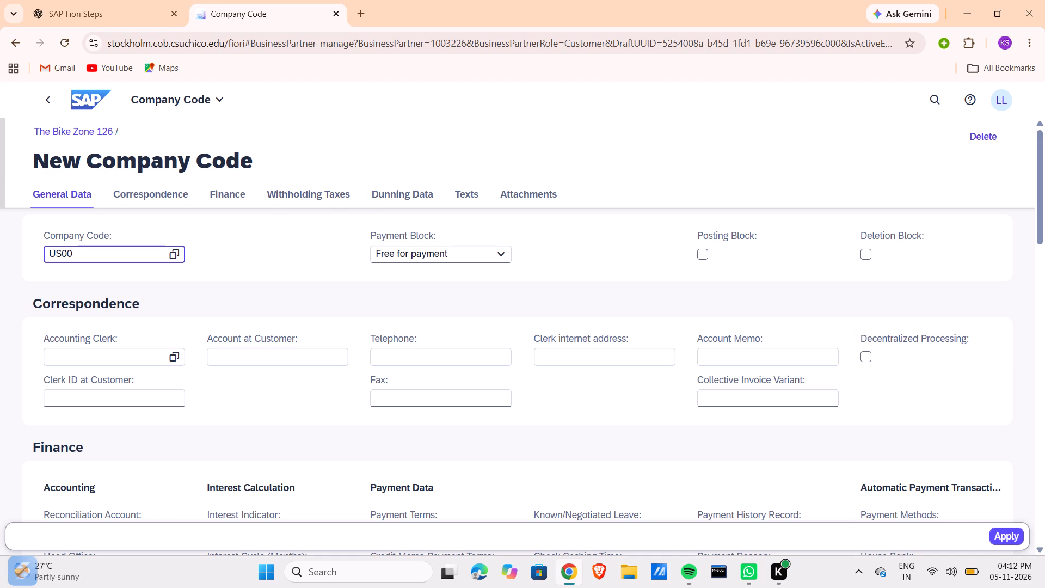
pyautogui.click(170, 296)
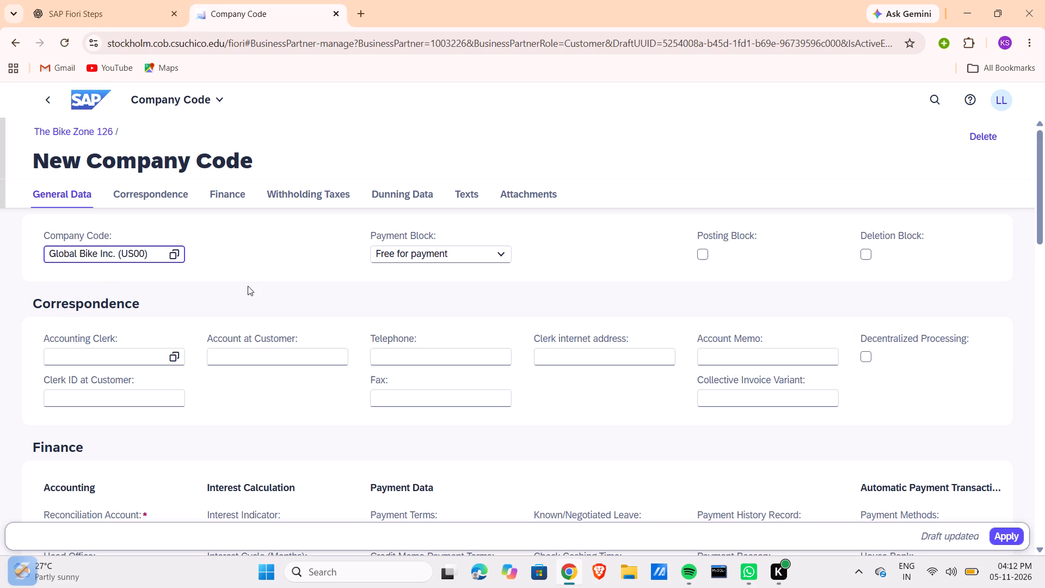
# Set the reconciliation account in the company code's finance data to Trade receivables (1200000).
pyautogui.scroll(-3, 428, 348)
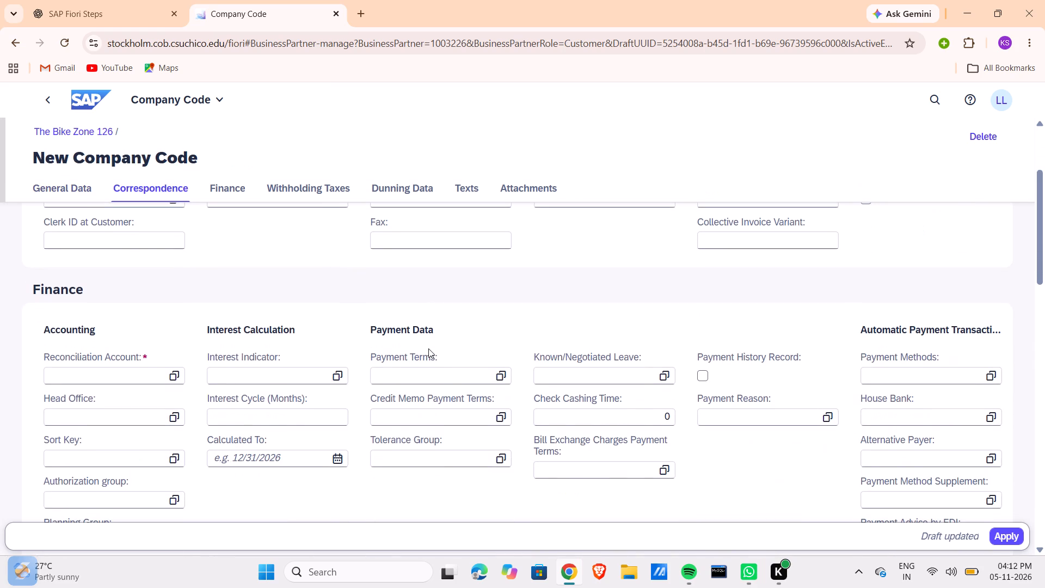
pyautogui.scroll(-2, 428, 348)
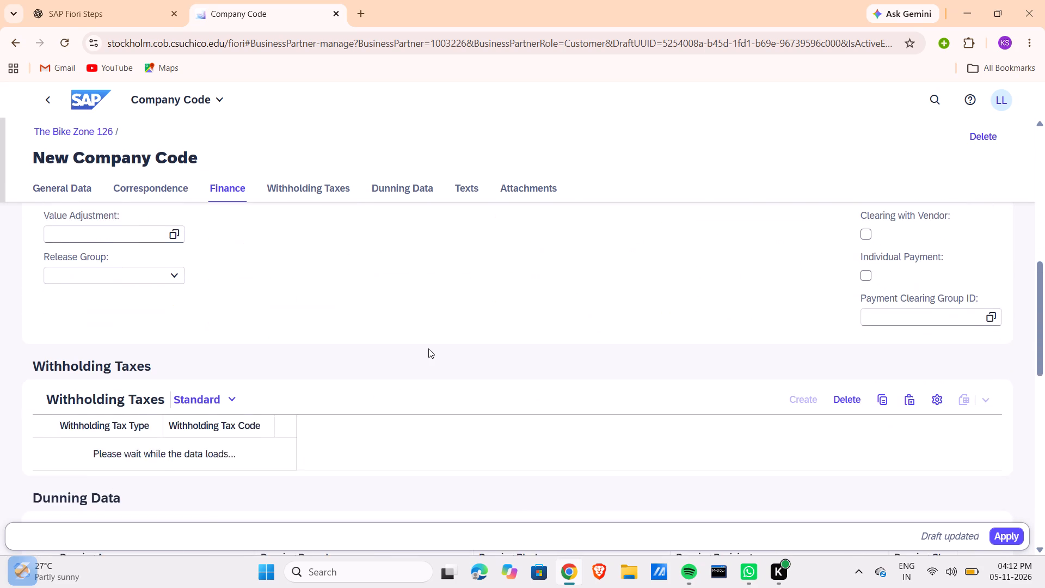
pyautogui.scroll(-2, 428, 348)
pyautogui.scroll(3, 428, 348)
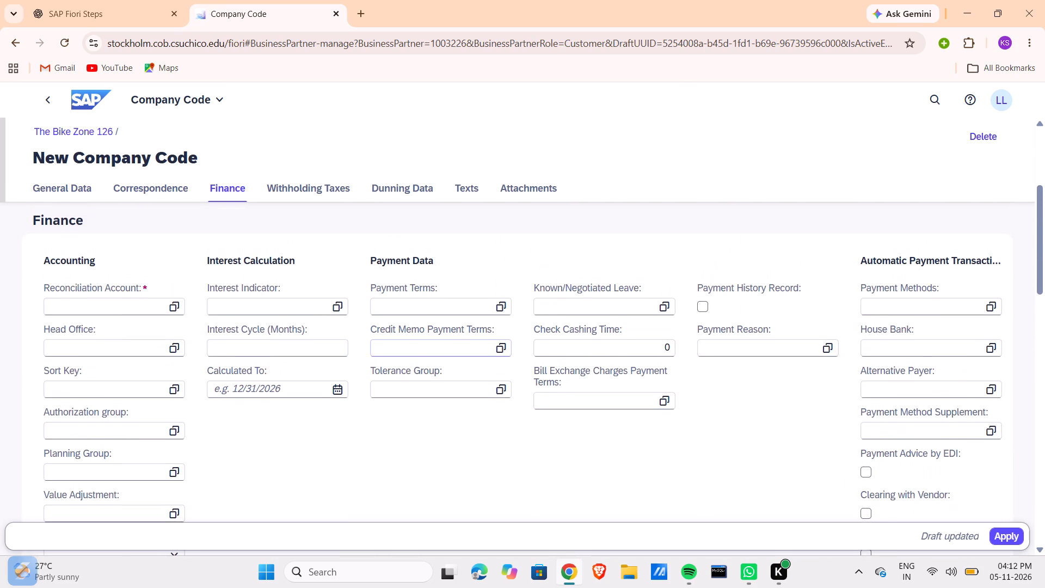
pyautogui.scroll(1, 428, 348)
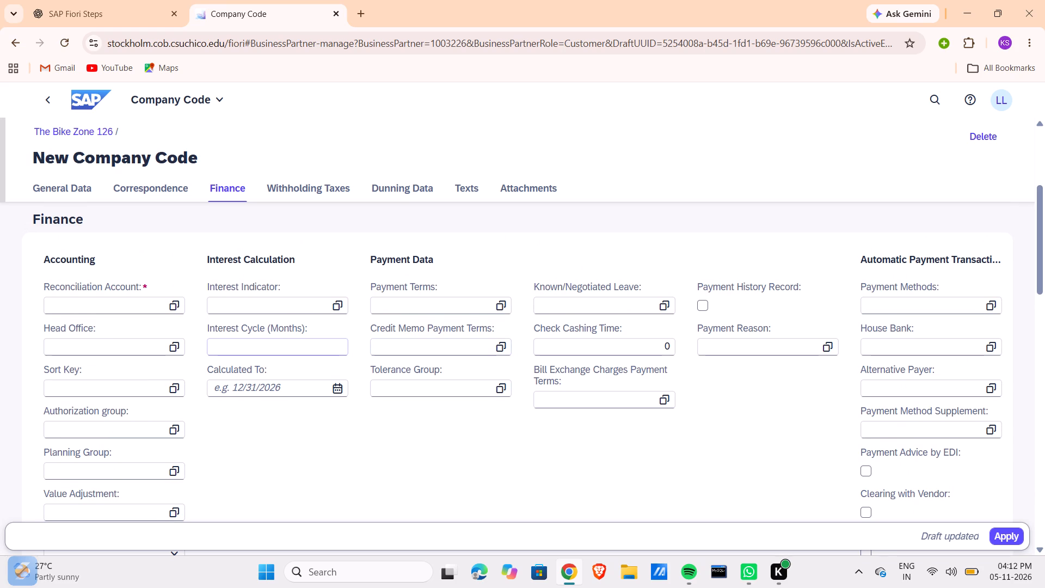
pyautogui.click(177, 302)
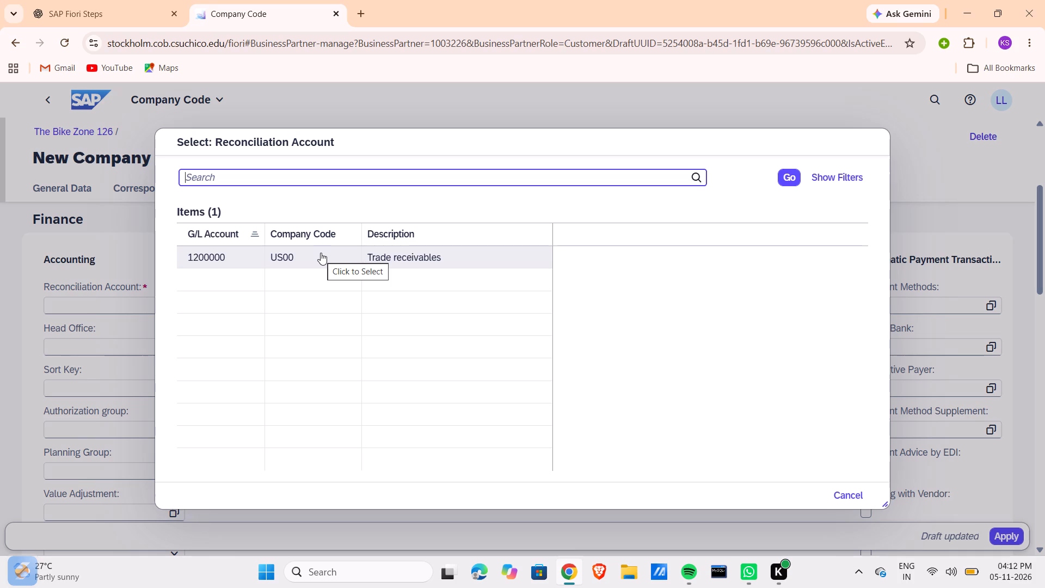
pyautogui.click(230, 255)
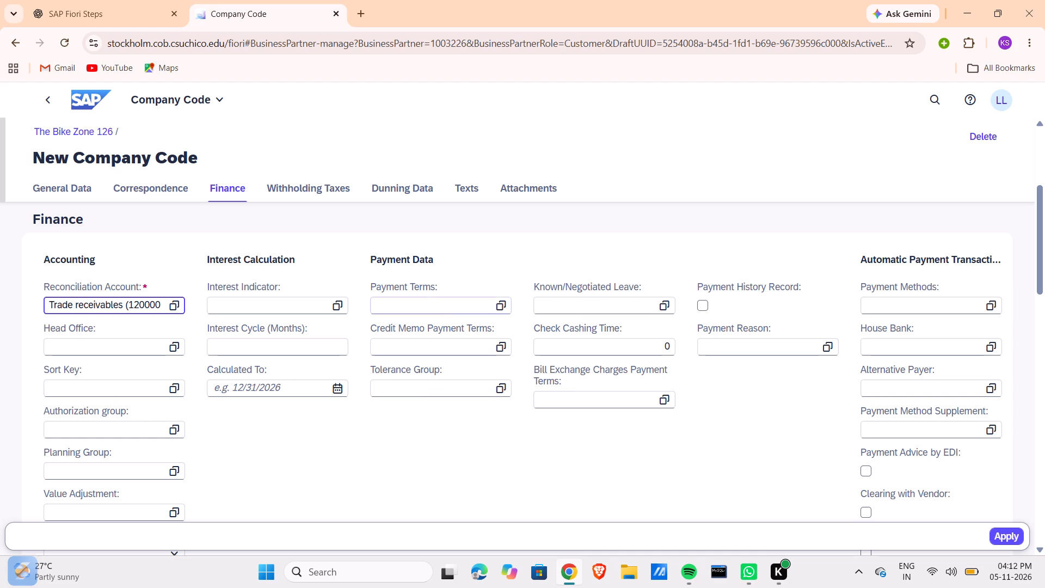
# Set the payment terms in the company code's payment data to 0001, Payable immediately Due net.
pyautogui.click(502, 307)
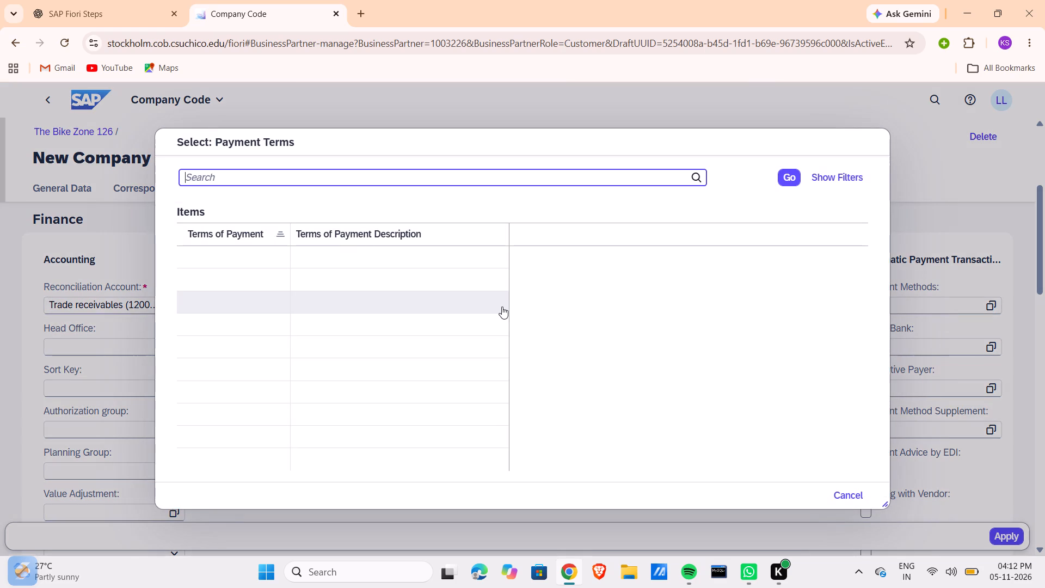
pyautogui.click(968, 145)
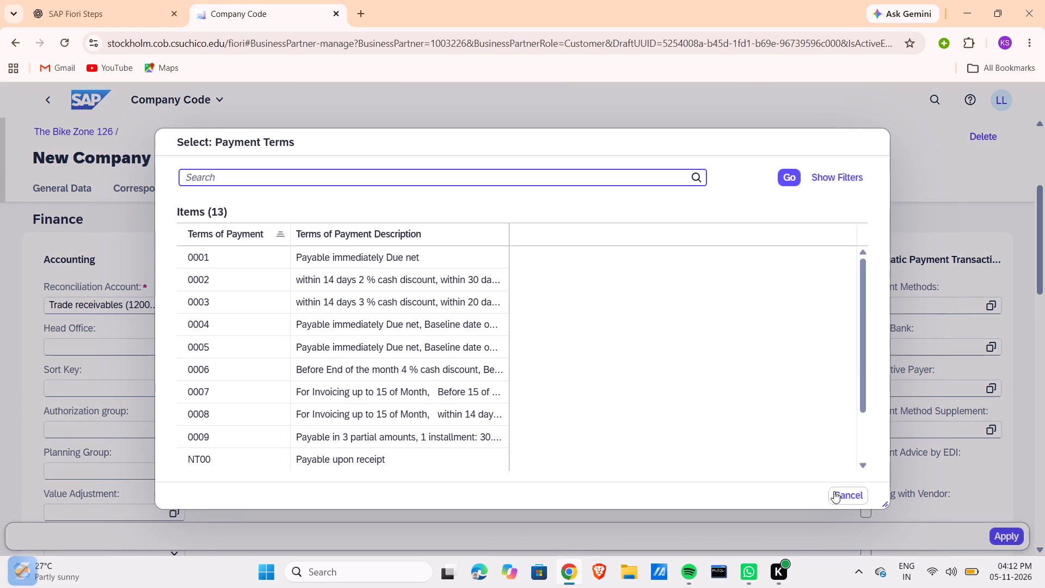
pyautogui.click(834, 491)
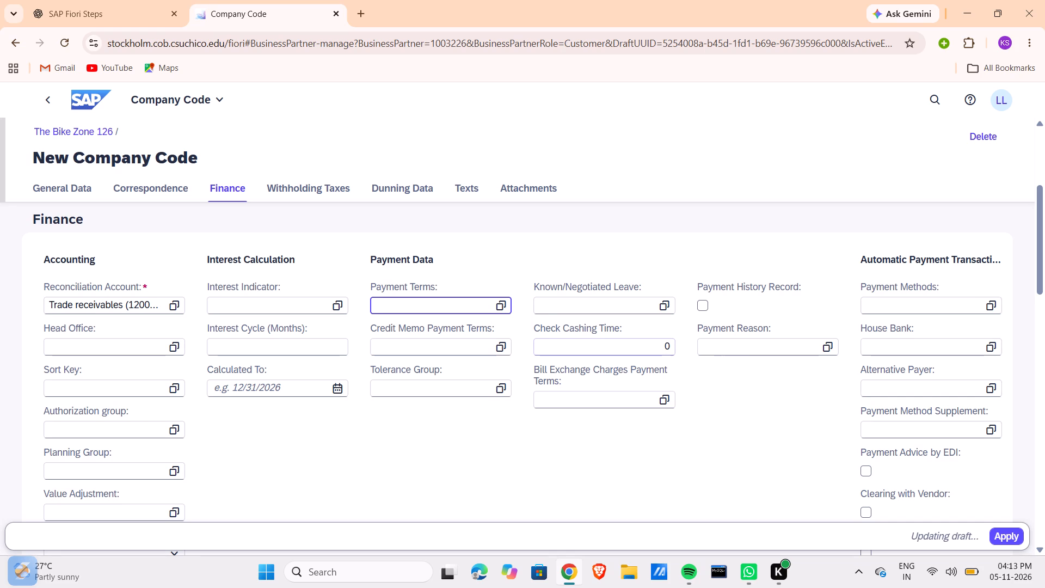
pyautogui.click(499, 304)
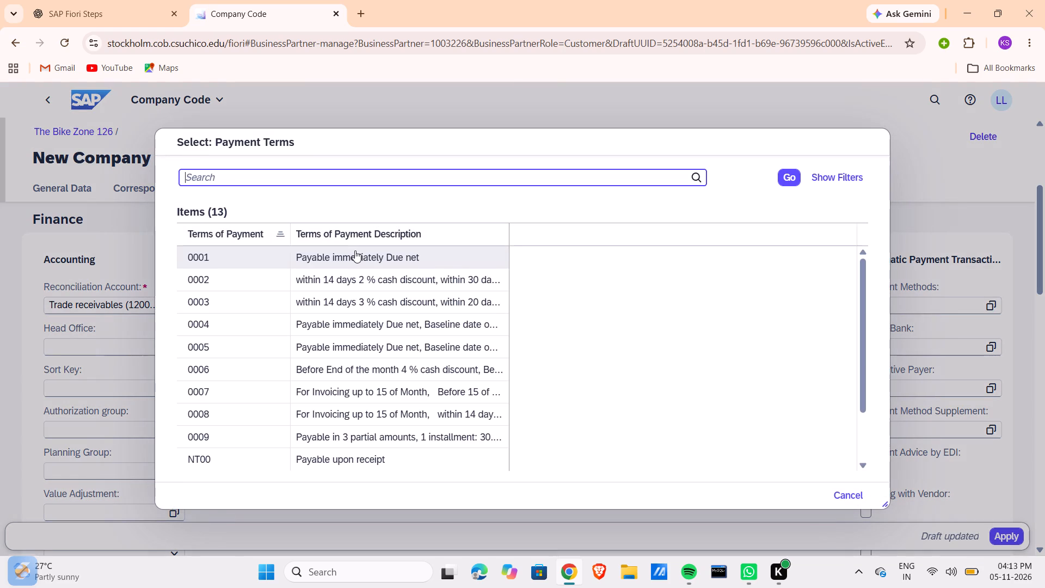
pyautogui.click(340, 254)
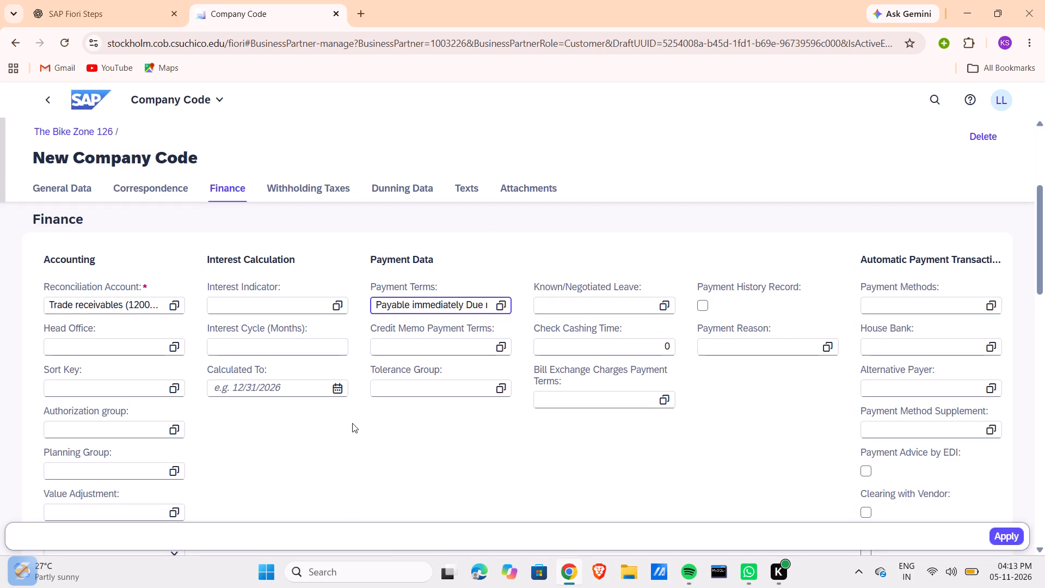
# Set the sort key in the company code's accounting data to Posting date (001).
pyautogui.scroll(-6, 378, 461)
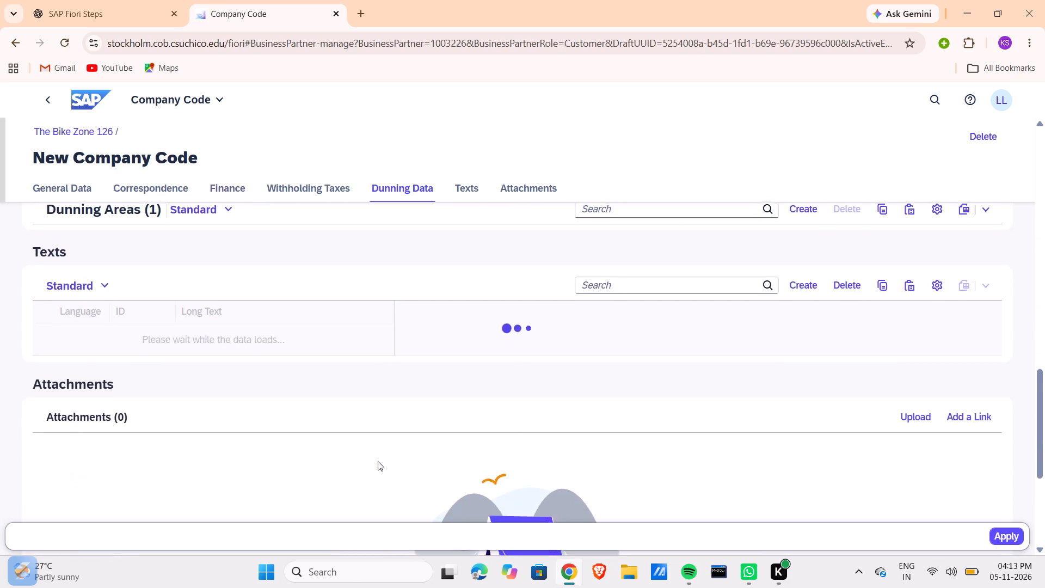
pyautogui.scroll(-3, 378, 461)
pyautogui.scroll(7, 378, 461)
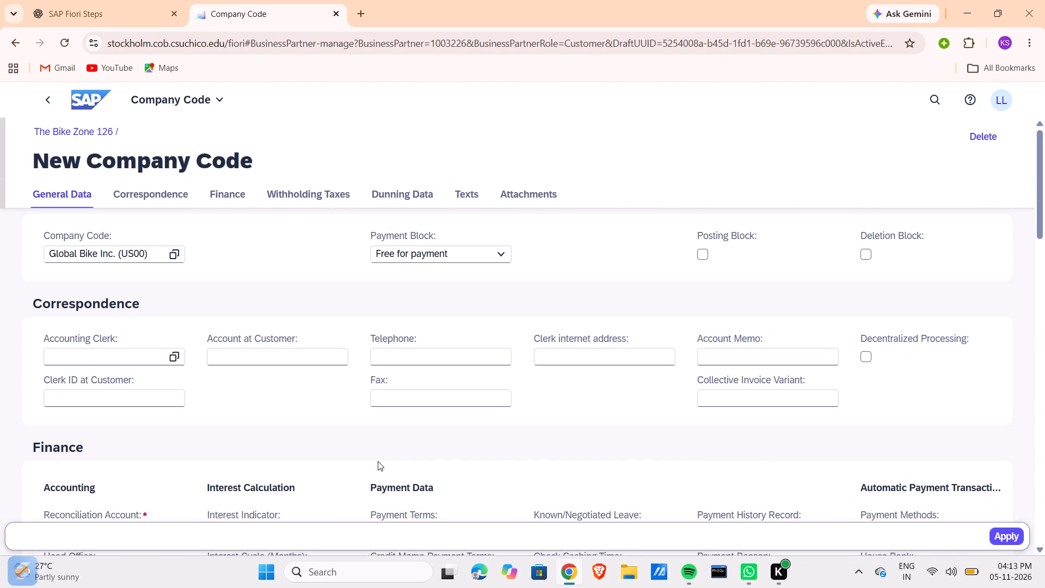
pyautogui.scroll(3, 378, 461)
pyautogui.scroll(-4, 548, 403)
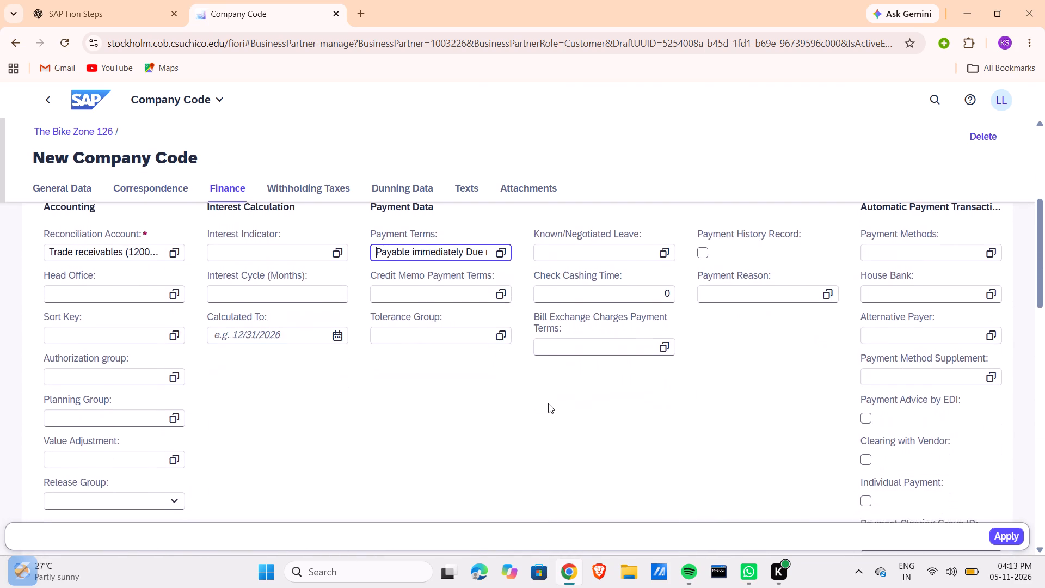
pyautogui.scroll(-1, 548, 403)
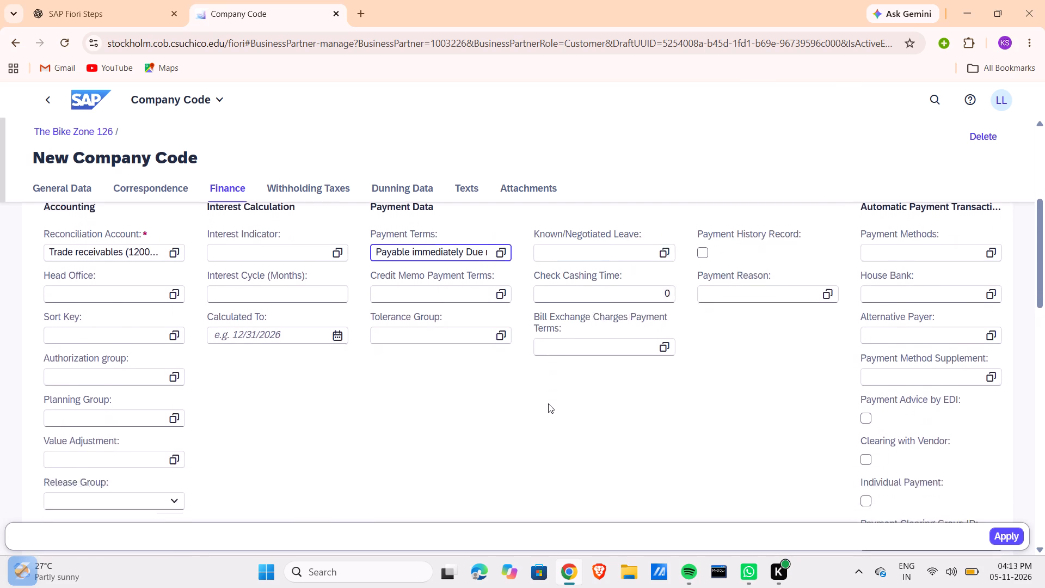
pyautogui.scroll(-1, 548, 403)
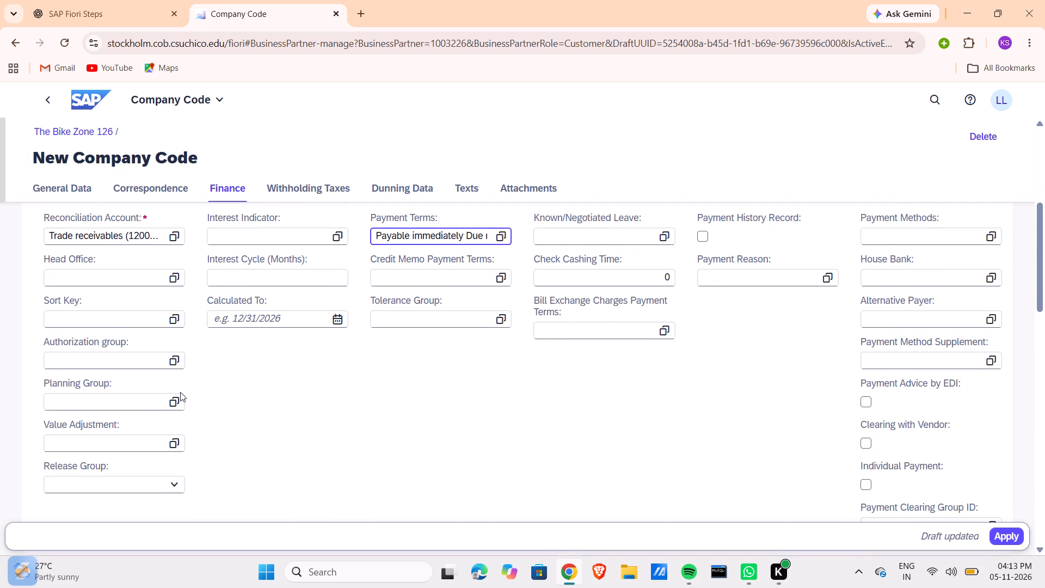
pyautogui.click(174, 314)
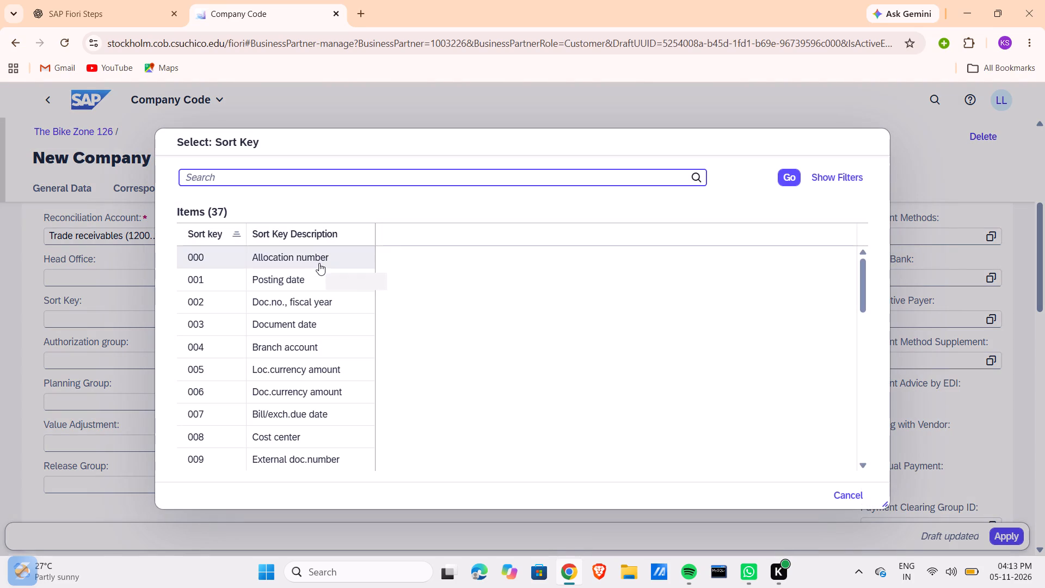
pyautogui.click(303, 285)
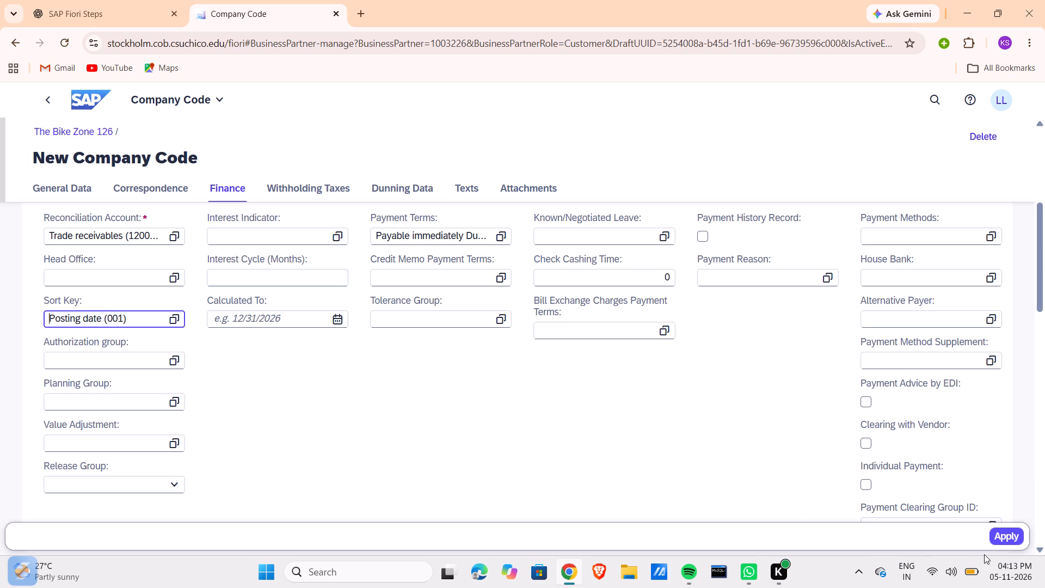
# Apply the new company code entry and the customer role changes, and save the business partner The Bike Zone 126.
pyautogui.click(1009, 535)
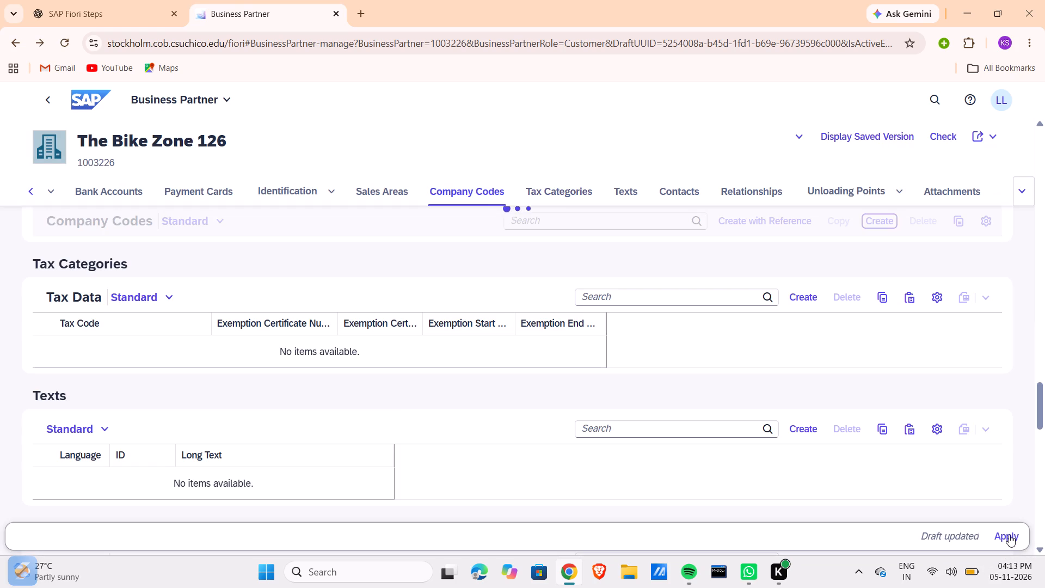
pyautogui.click(1009, 535)
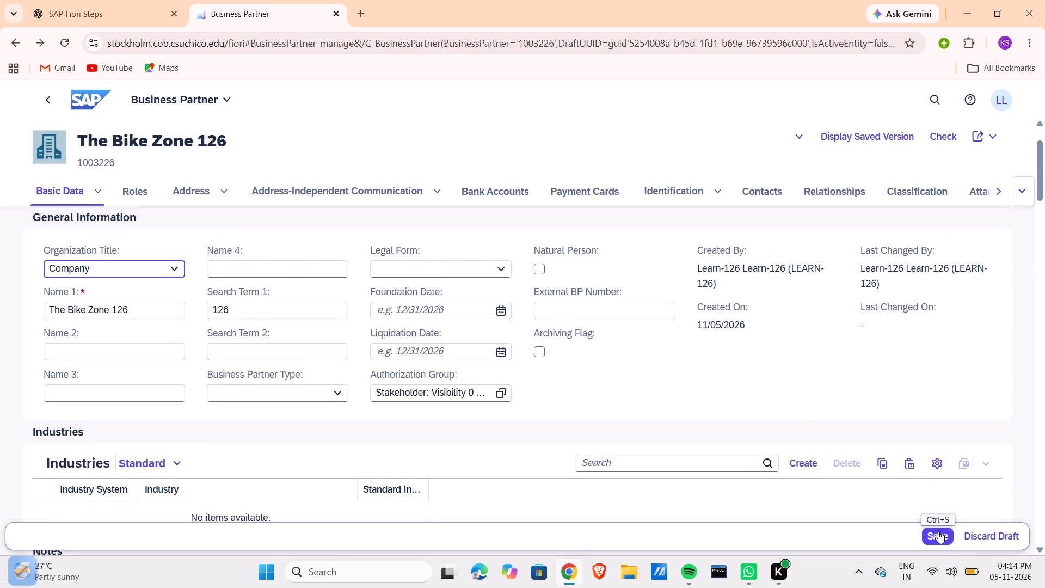
pyautogui.click(938, 531)
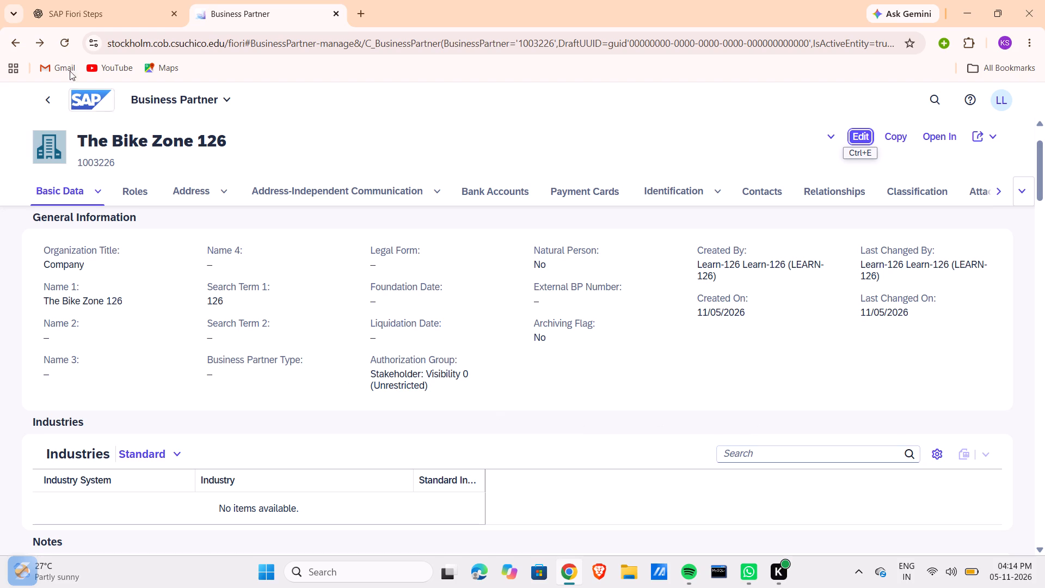
# Leave the business partner record and reopen Manage Business Partner Master Data from the Sales and Distribution area of the home page.
pyautogui.click(44, 100)
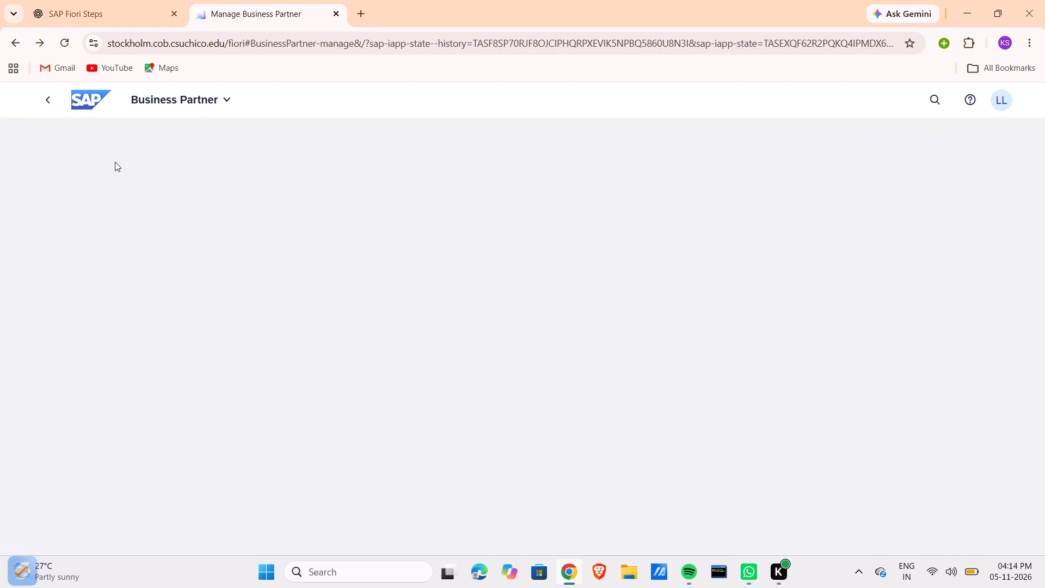
pyautogui.click(84, 94)
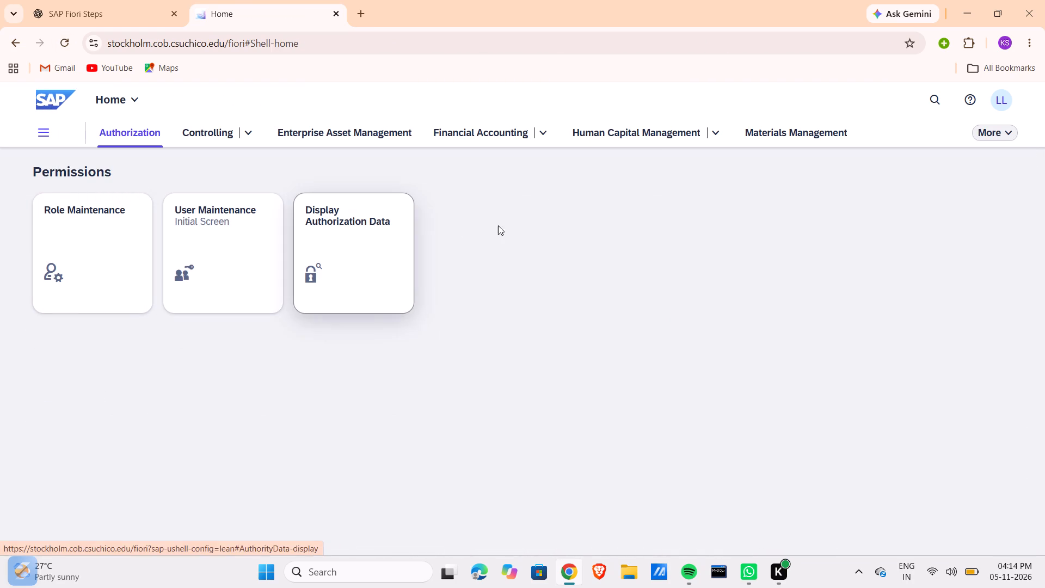
pyautogui.click(1005, 131)
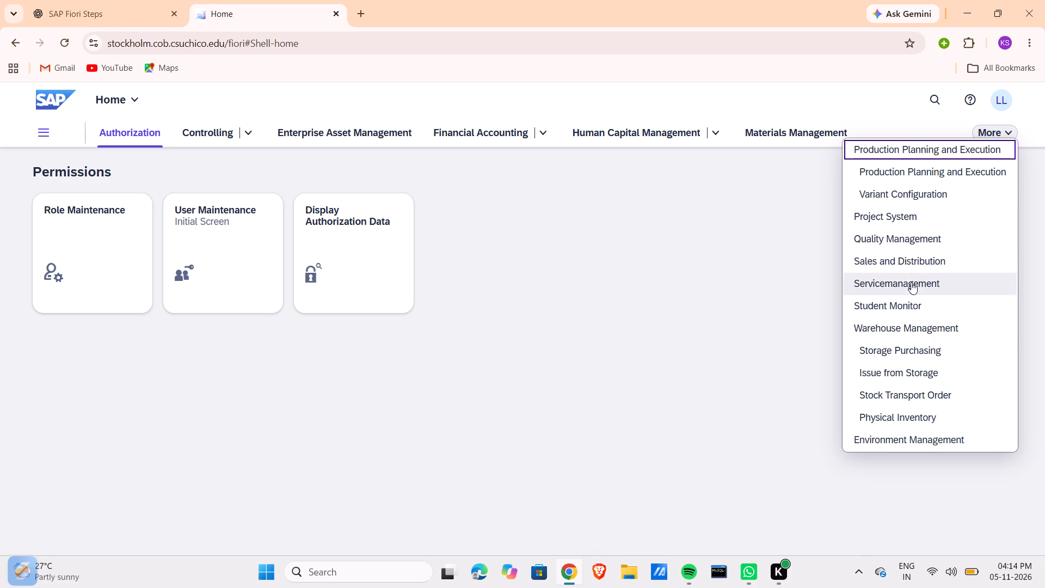
pyautogui.click(901, 253)
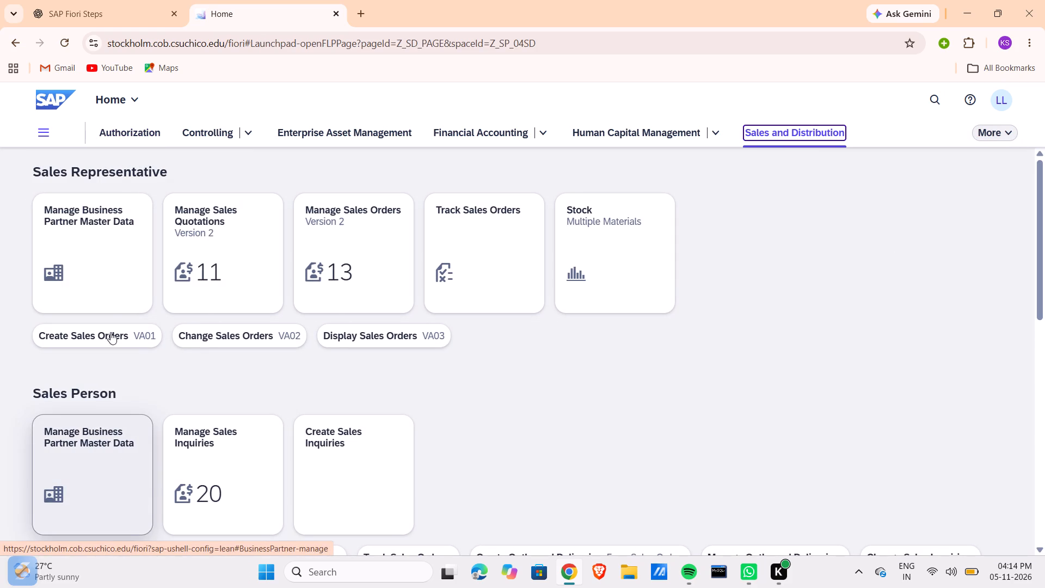
pyautogui.doubleClick(93, 203)
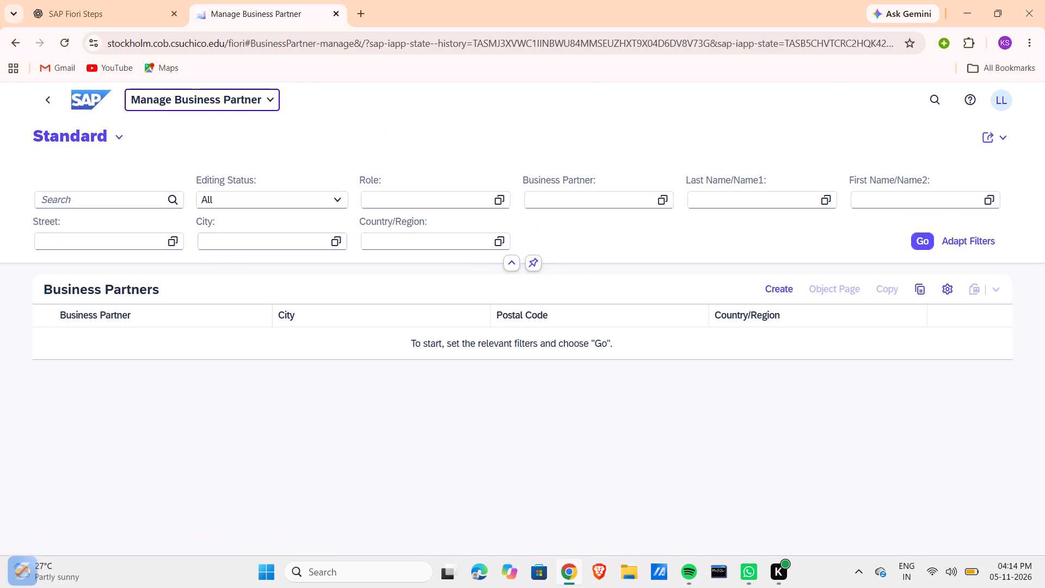
# Search the business partners for The Bike Zone 126.
pyautogui.click(125, 198)
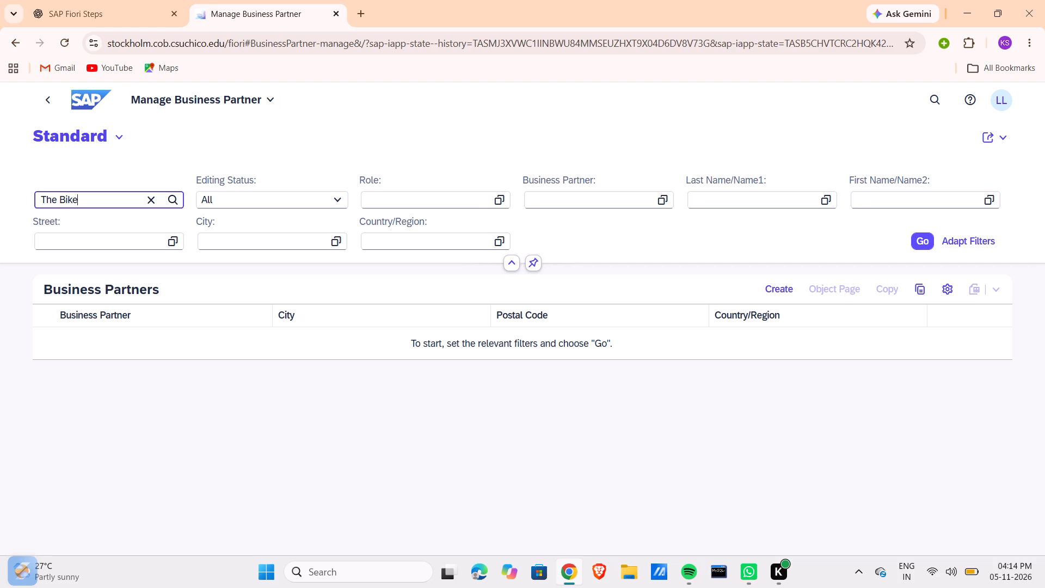
pyautogui.write('one 126')
pyautogui.press('Return')
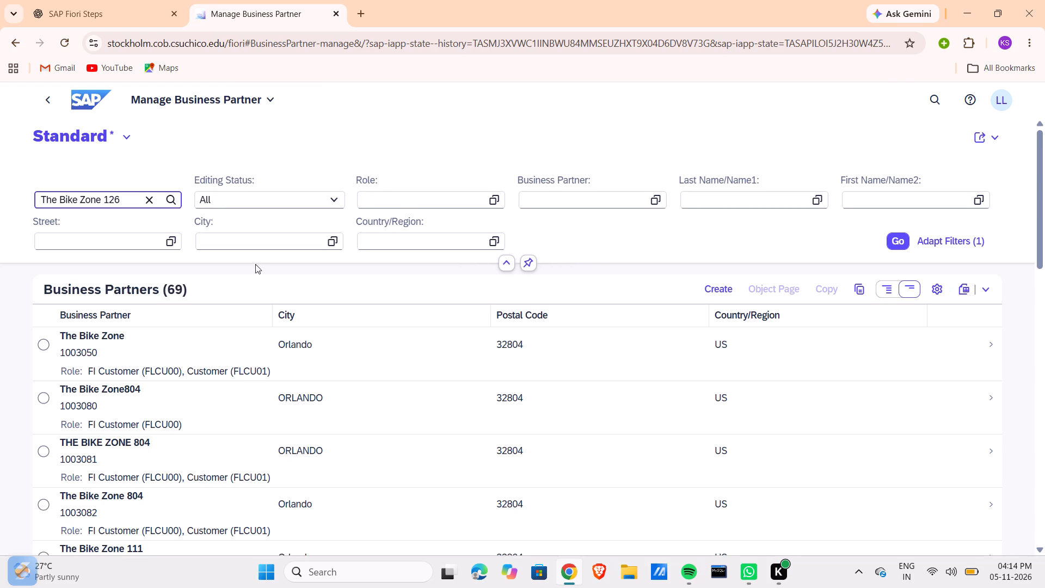
# Look through the business partner search results for the The Bike Zone 126 entry numbered 1003226.
pyautogui.scroll(-10, 279, 343)
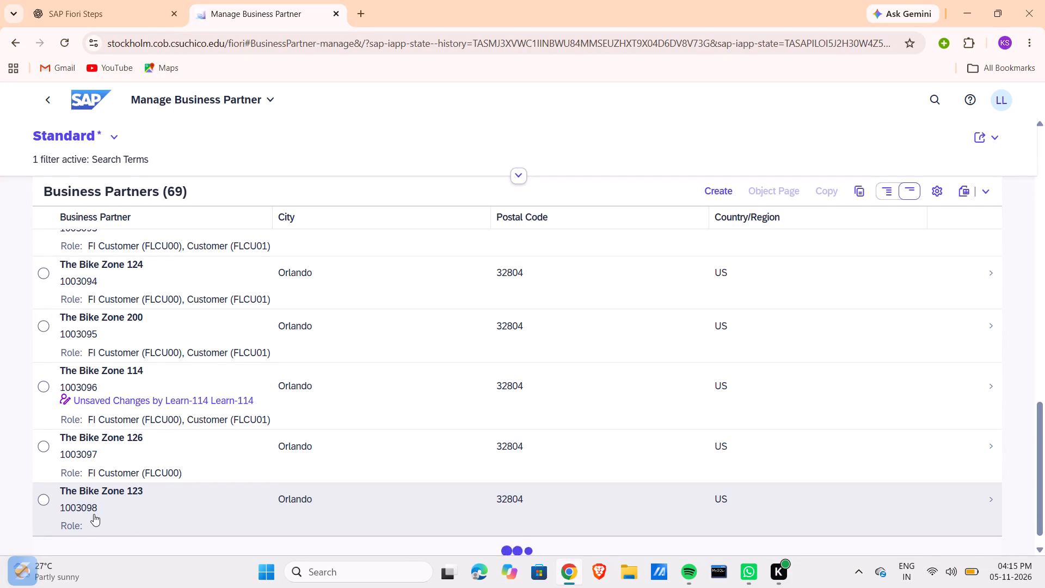
pyautogui.scroll(-11, 107, 481)
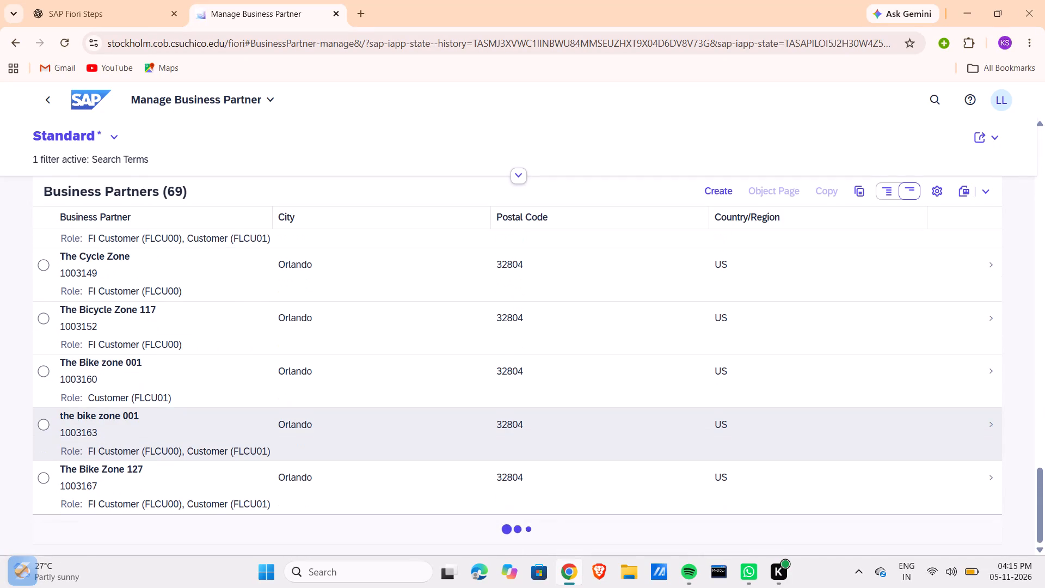
pyautogui.scroll(14, 107, 481)
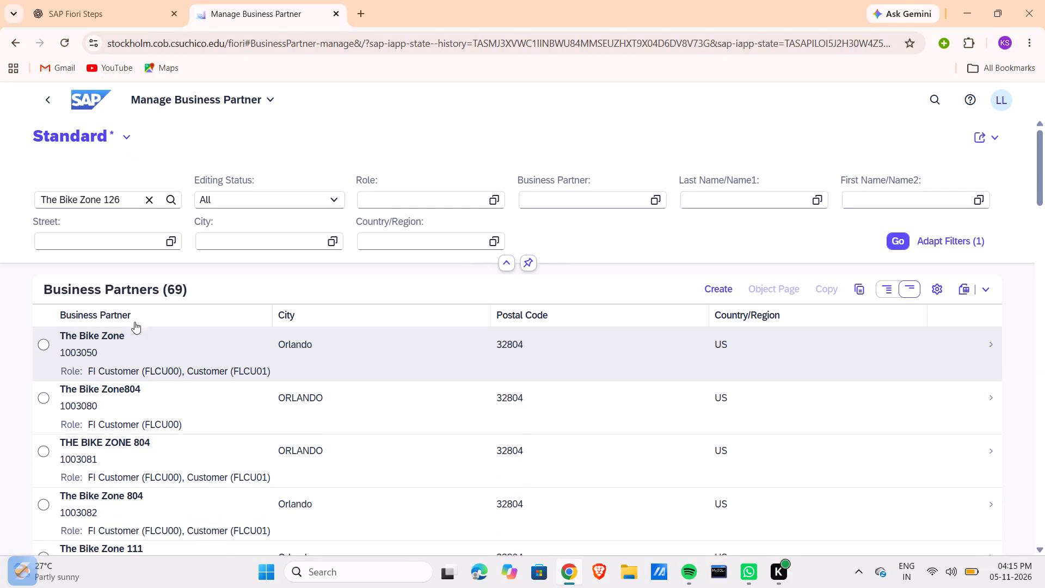
pyautogui.scroll(-2, 148, 460)
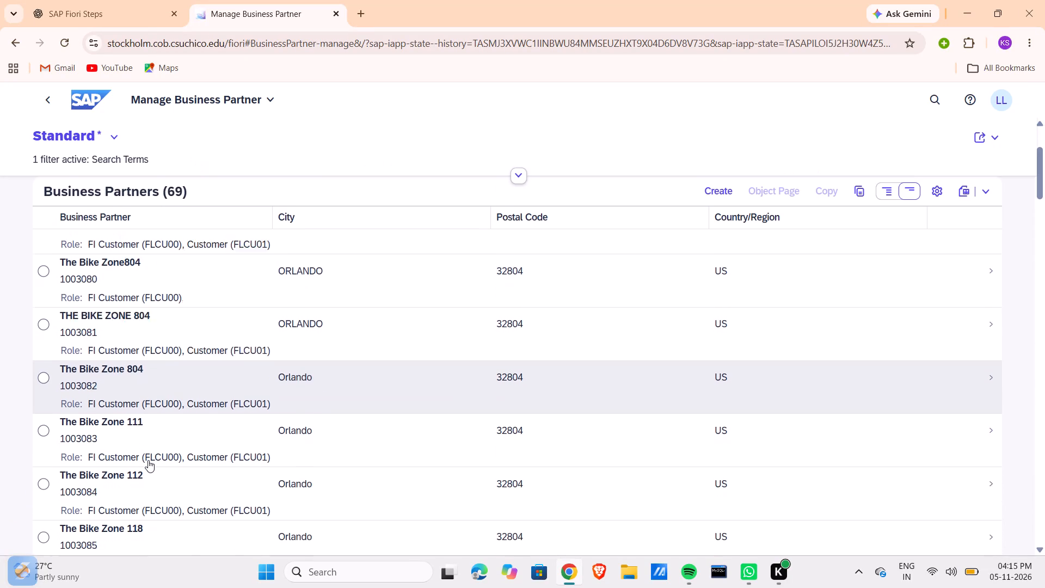
pyautogui.scroll(-4, 148, 460)
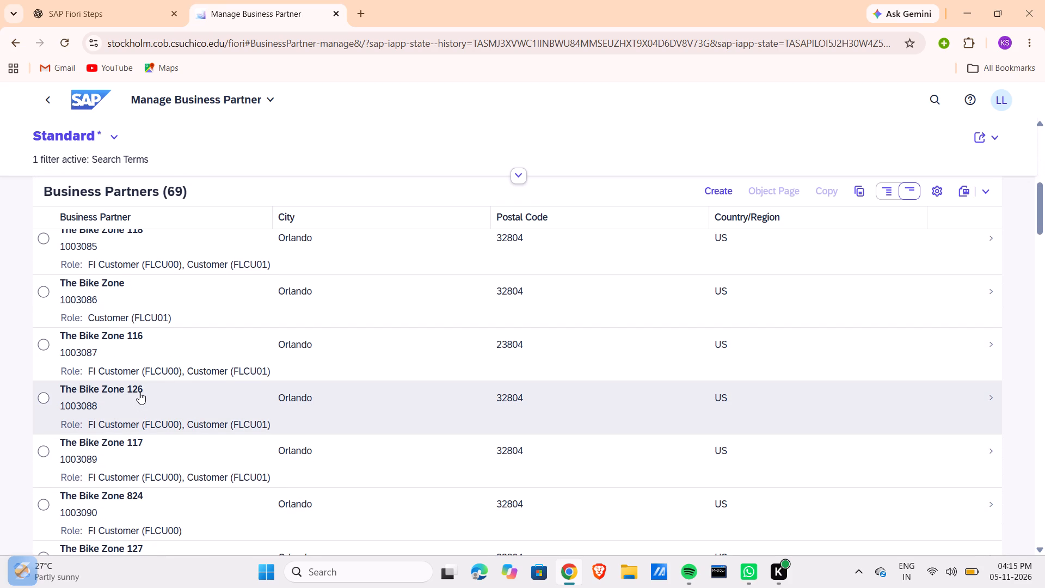
pyautogui.scroll(-3, 139, 392)
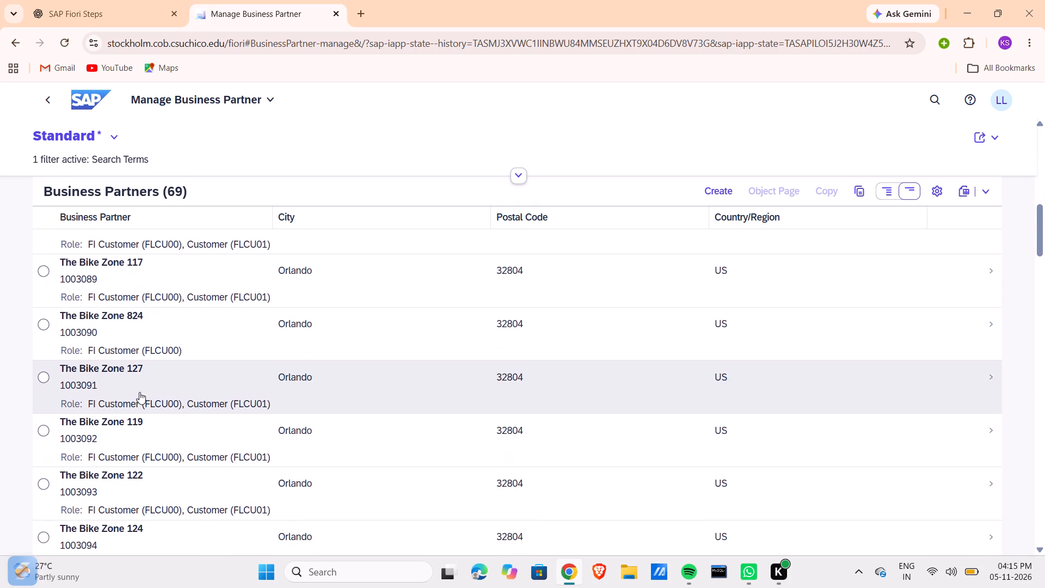
pyautogui.scroll(-4, 139, 392)
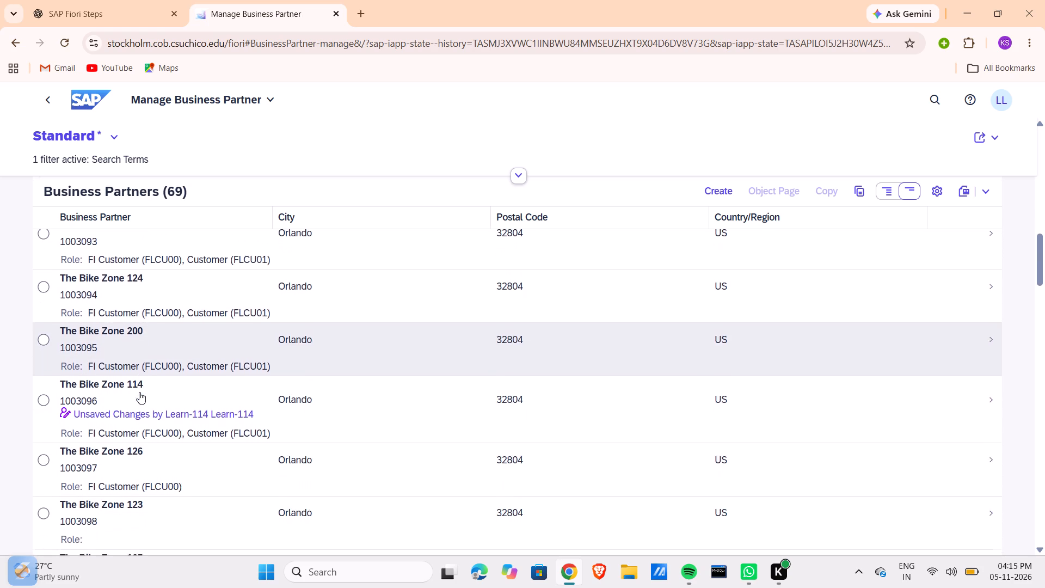
pyautogui.scroll(-4, 139, 392)
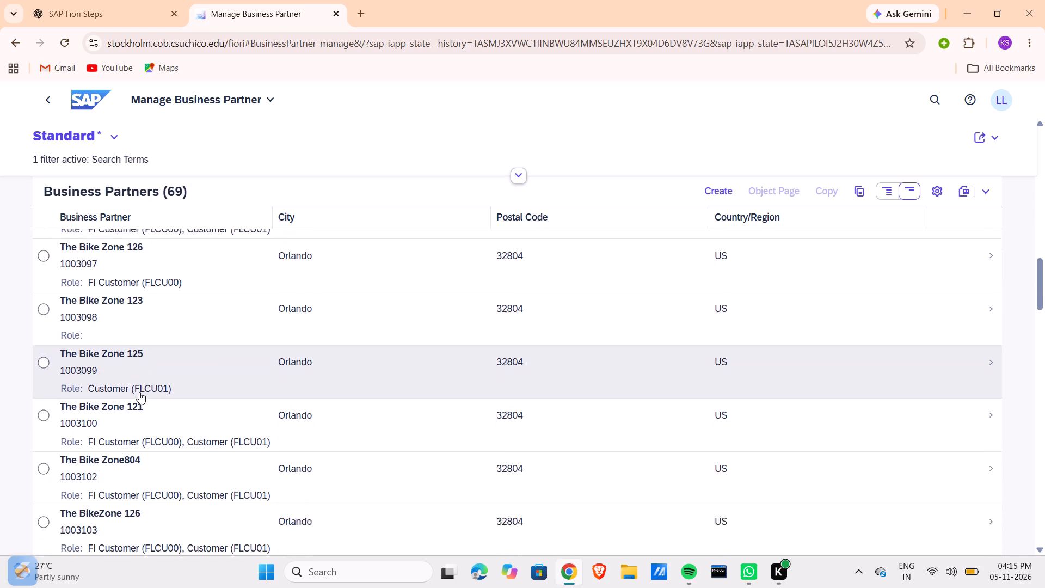
pyautogui.scroll(-6, 139, 392)
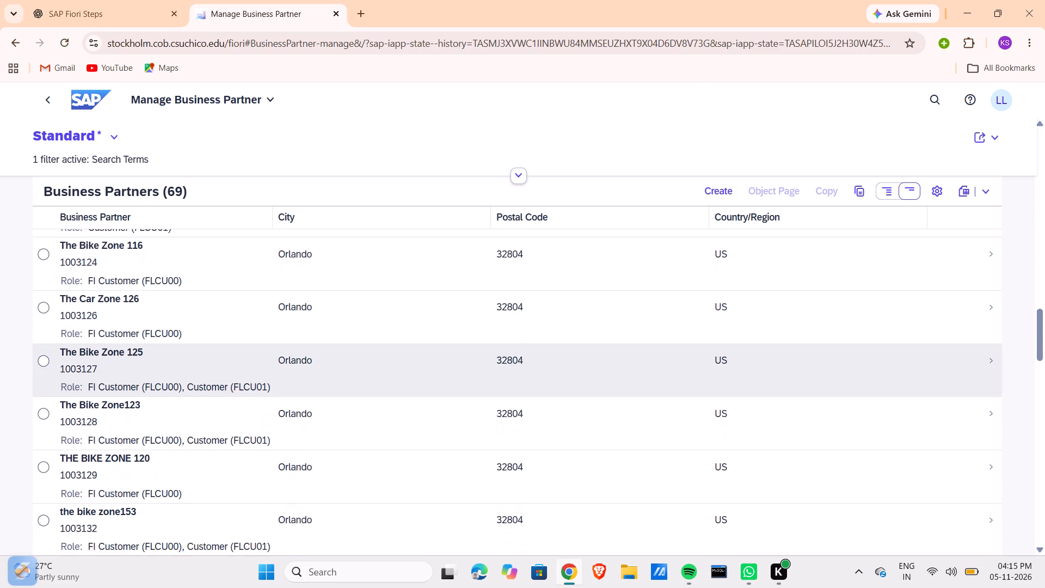
pyautogui.scroll(-3, 139, 392)
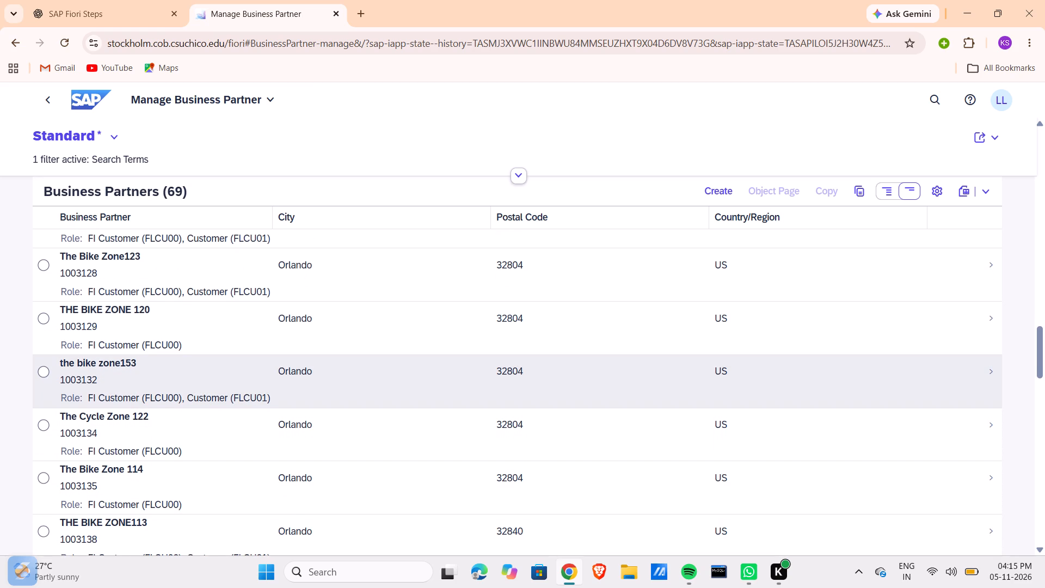
pyautogui.scroll(-5, 139, 392)
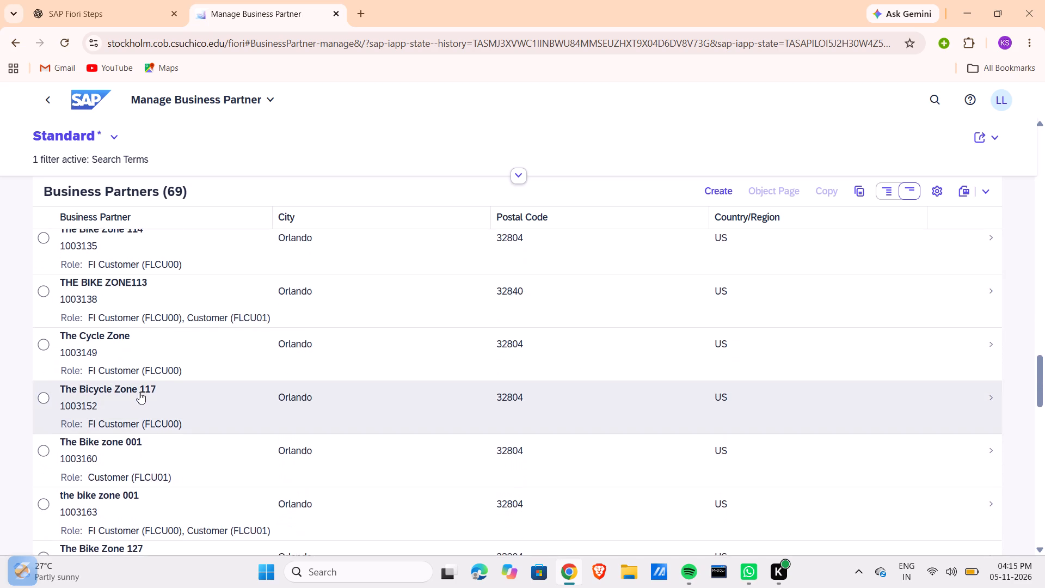
pyautogui.scroll(-6, 139, 392)
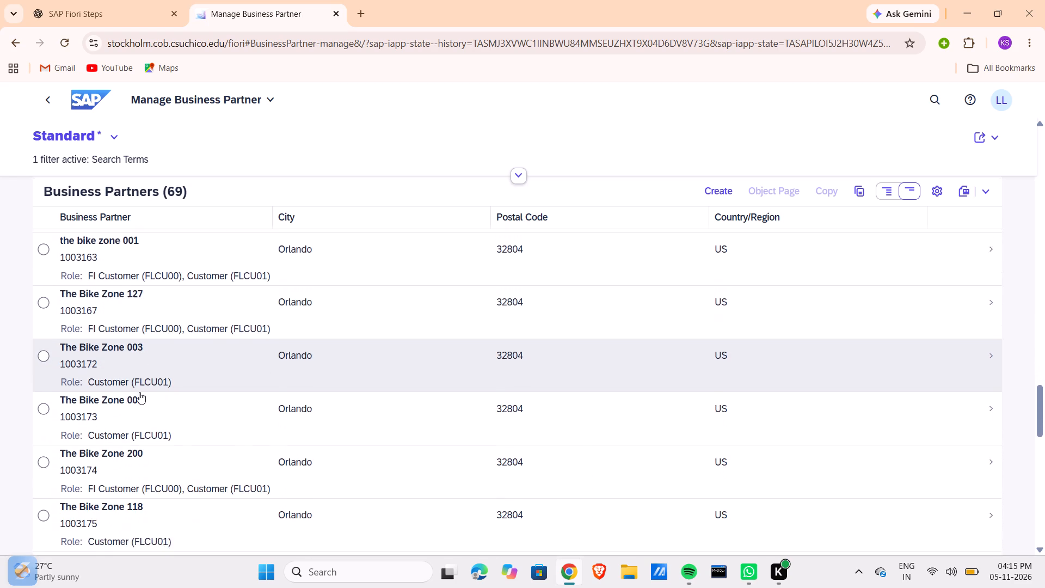
pyautogui.scroll(-4, 139, 392)
pyautogui.scroll(12, 139, 392)
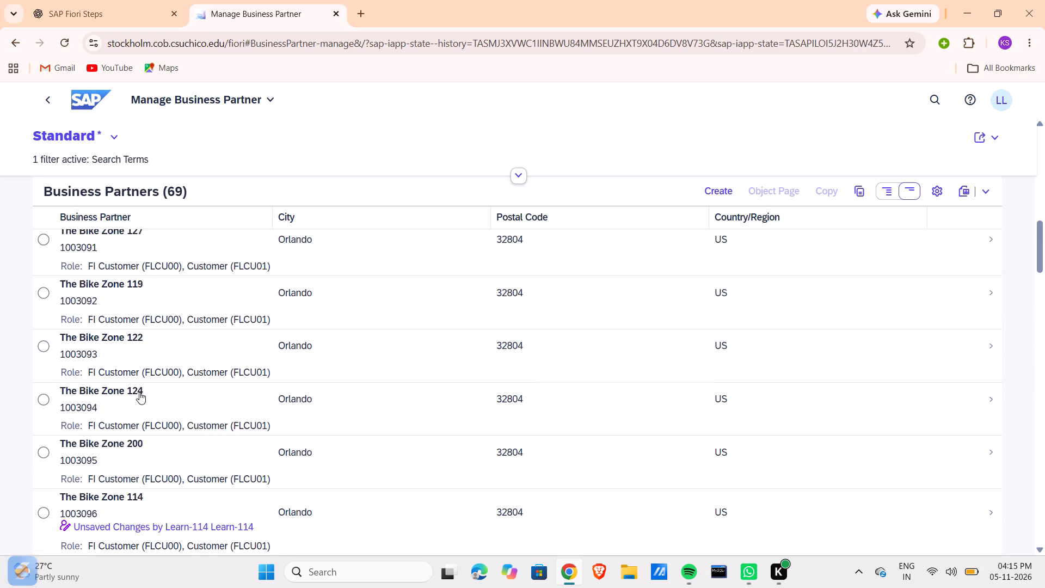
pyautogui.scroll(3, 139, 392)
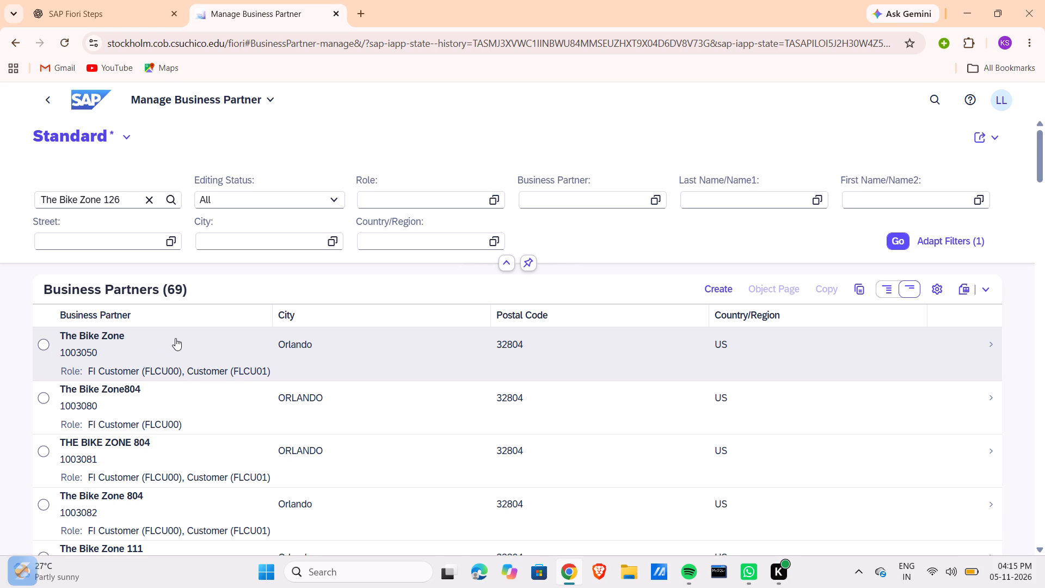
pyautogui.scroll(-5, 175, 338)
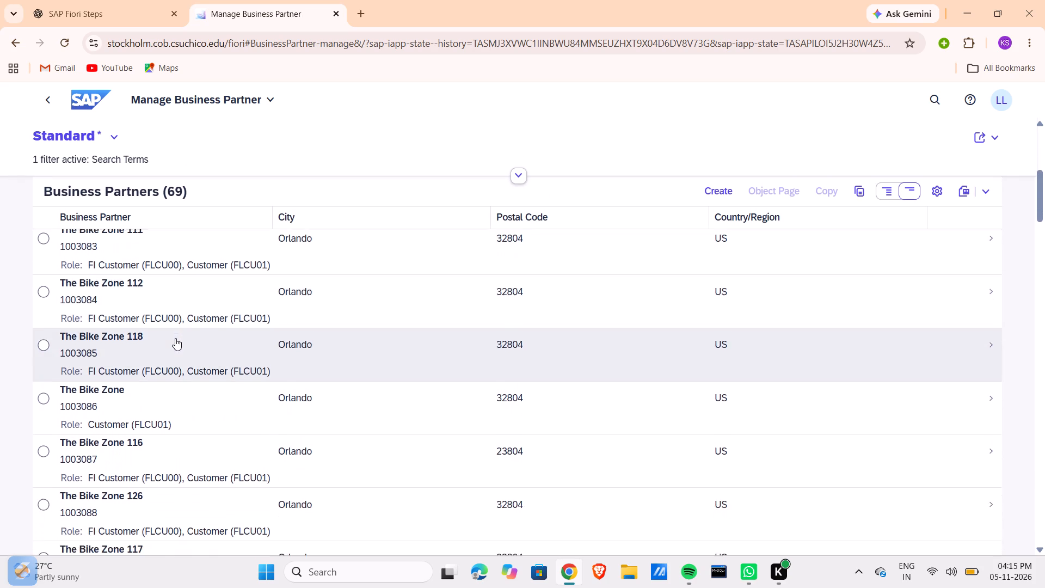
pyautogui.scroll(-3, 175, 338)
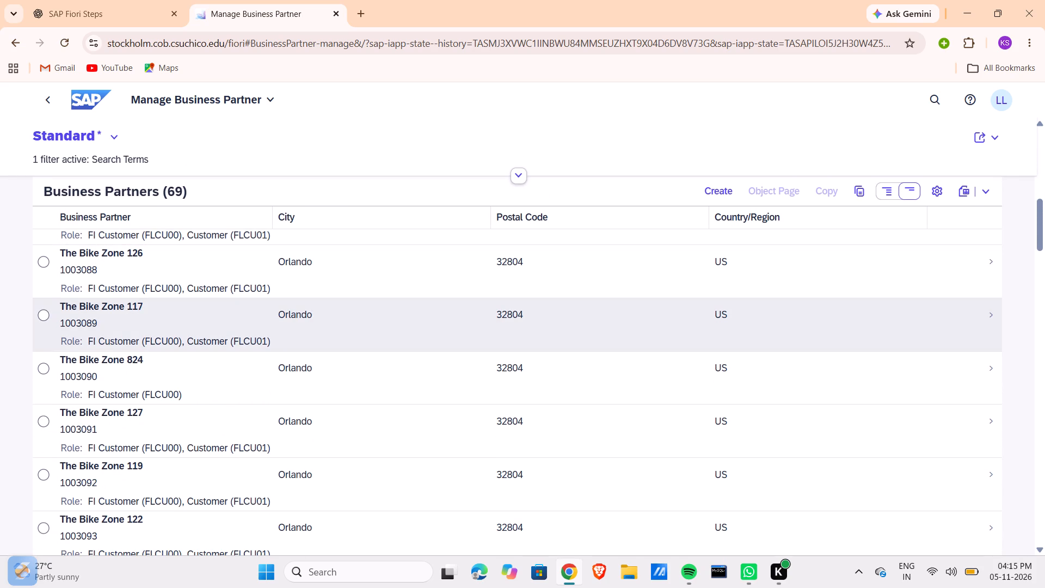
pyautogui.scroll(-3, 175, 338)
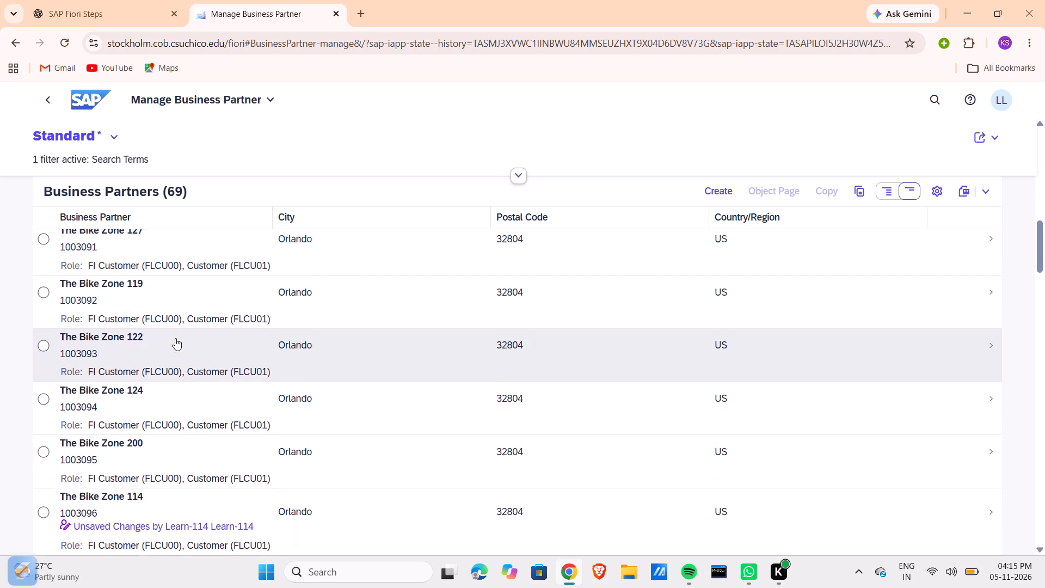
pyautogui.scroll(-4, 175, 338)
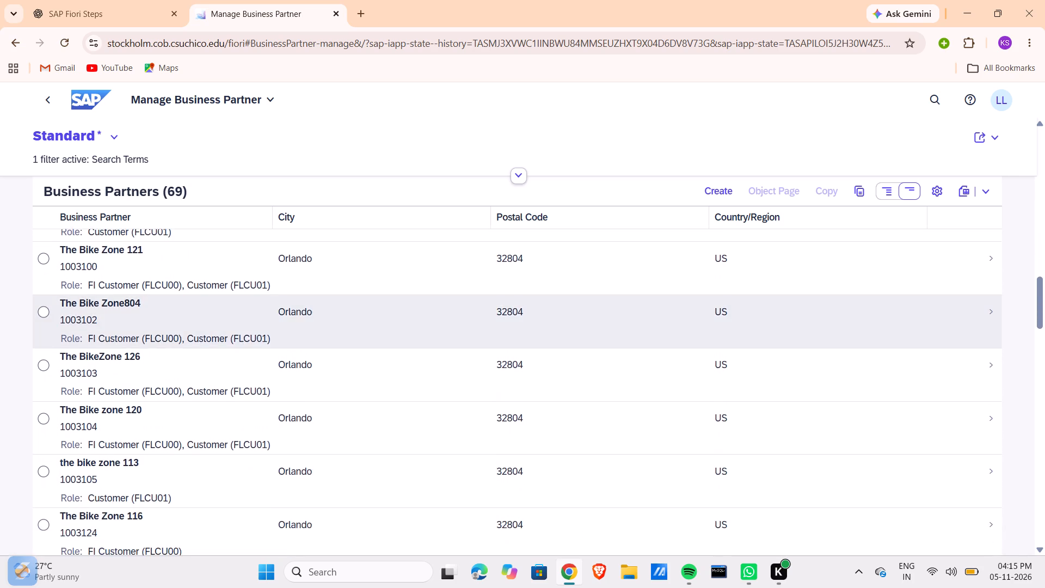
pyautogui.scroll(-6, 175, 338)
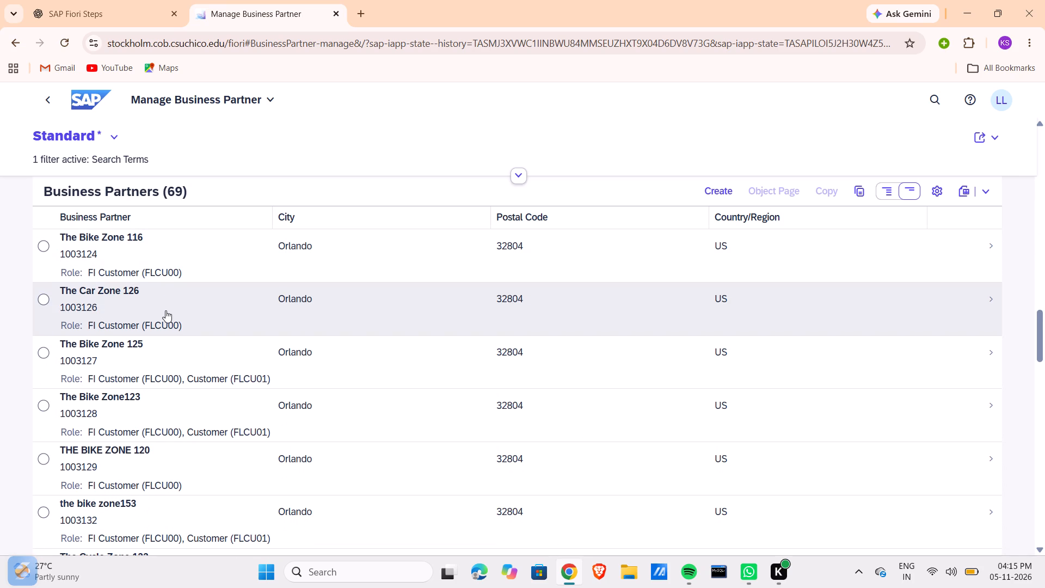
pyautogui.scroll(-3, 166, 345)
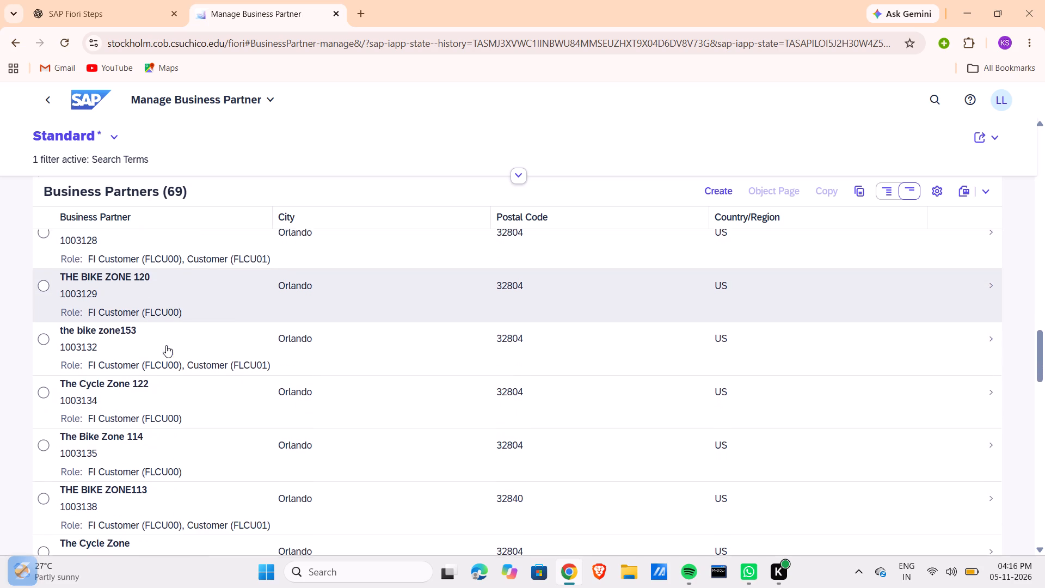
pyautogui.scroll(-5, 166, 345)
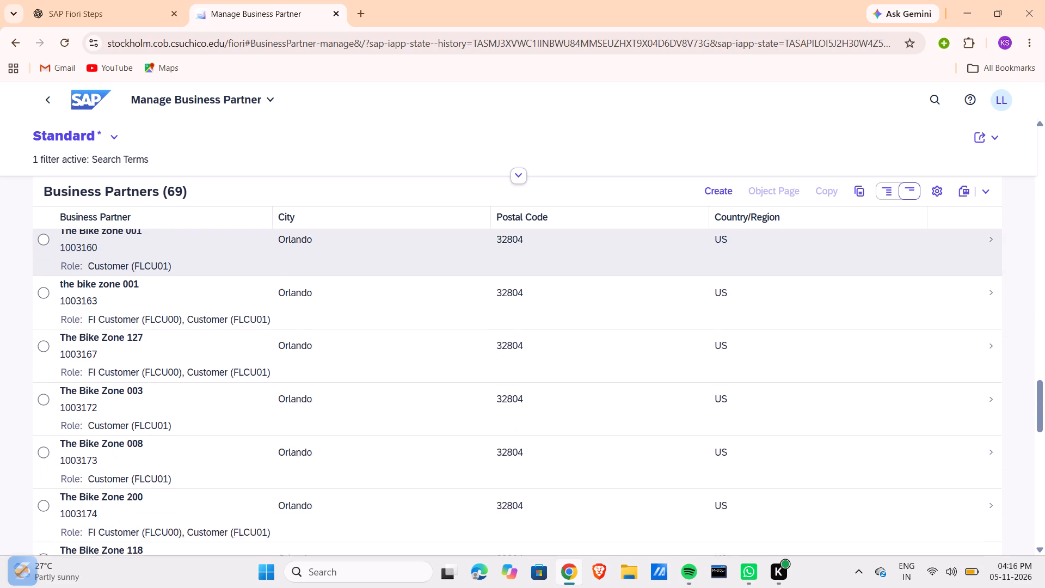
pyautogui.scroll(-5, 166, 345)
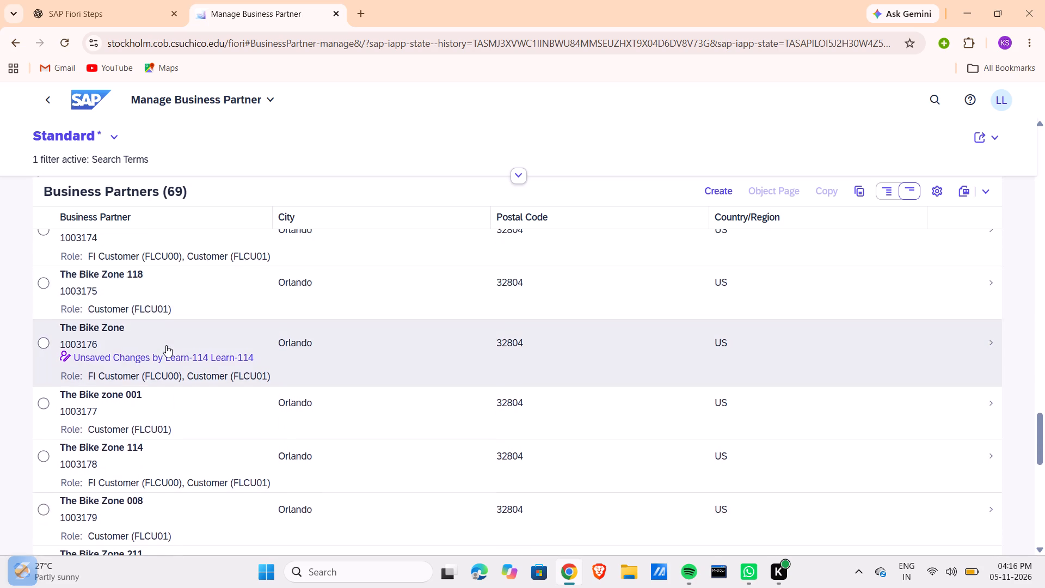
pyautogui.scroll(-5, 166, 345)
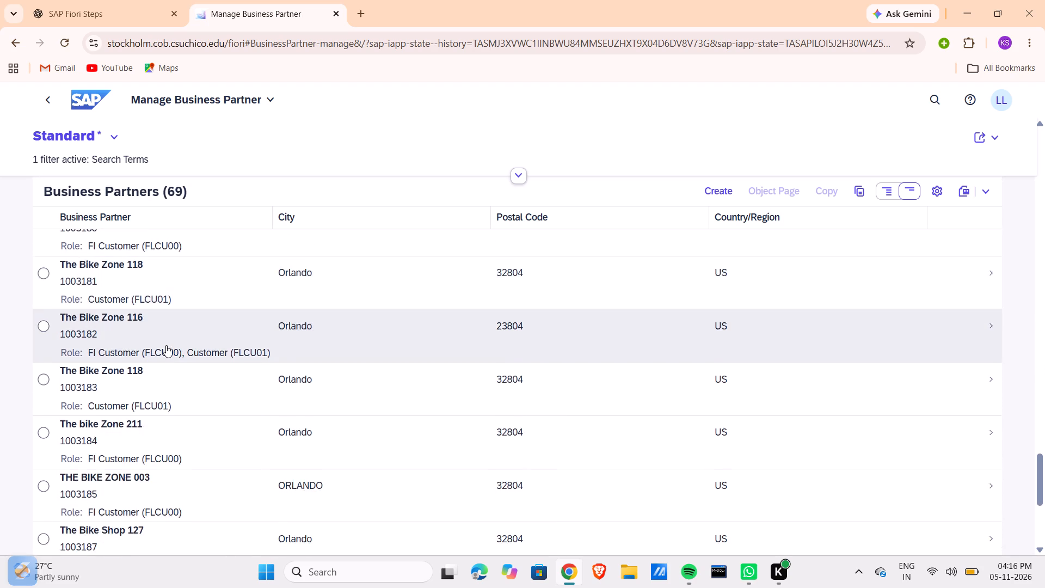
pyautogui.scroll(-4, 166, 345)
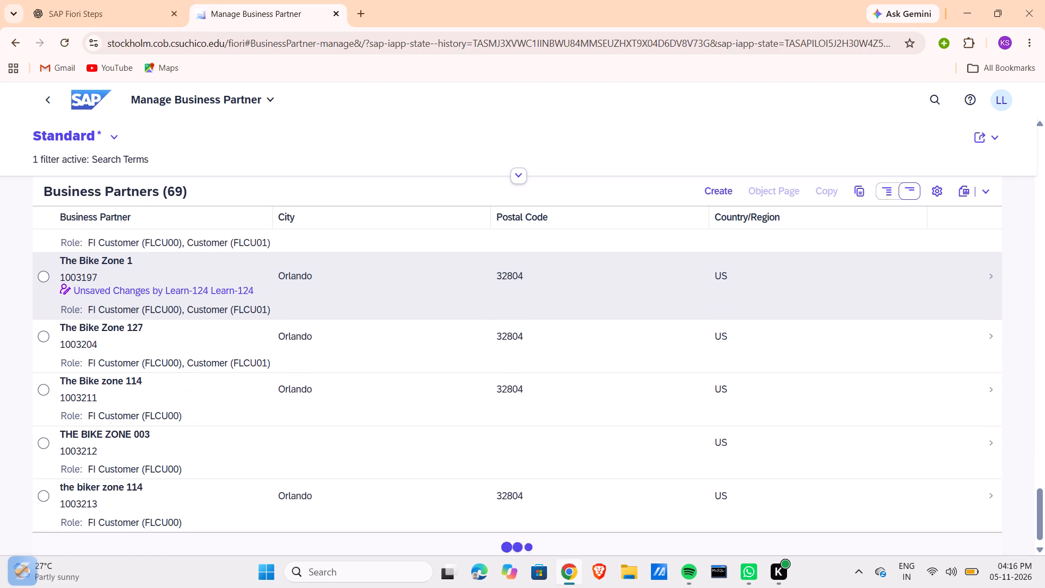
pyautogui.scroll(-2, 166, 345)
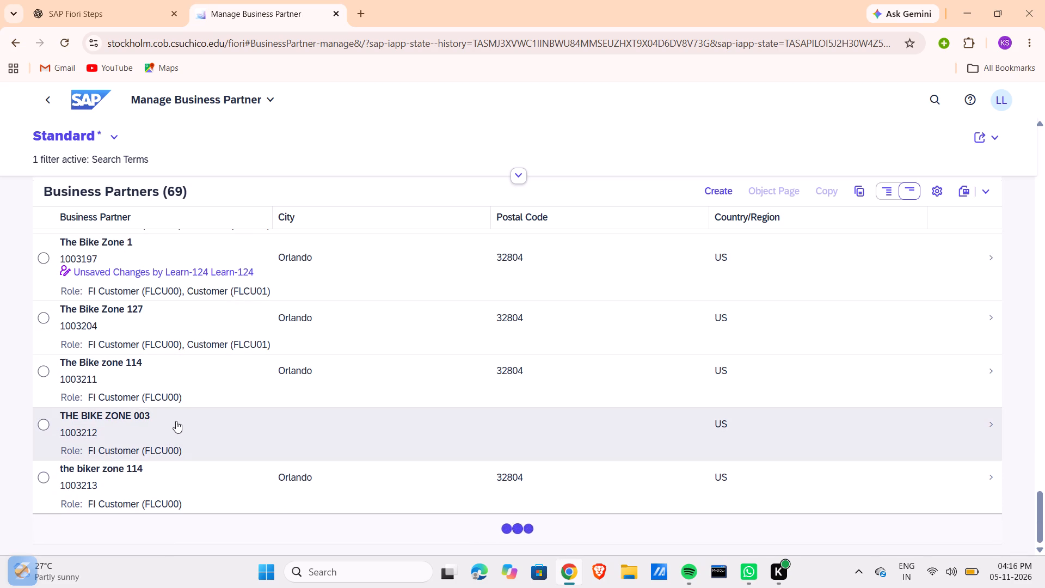
pyautogui.scroll(-4, 176, 421)
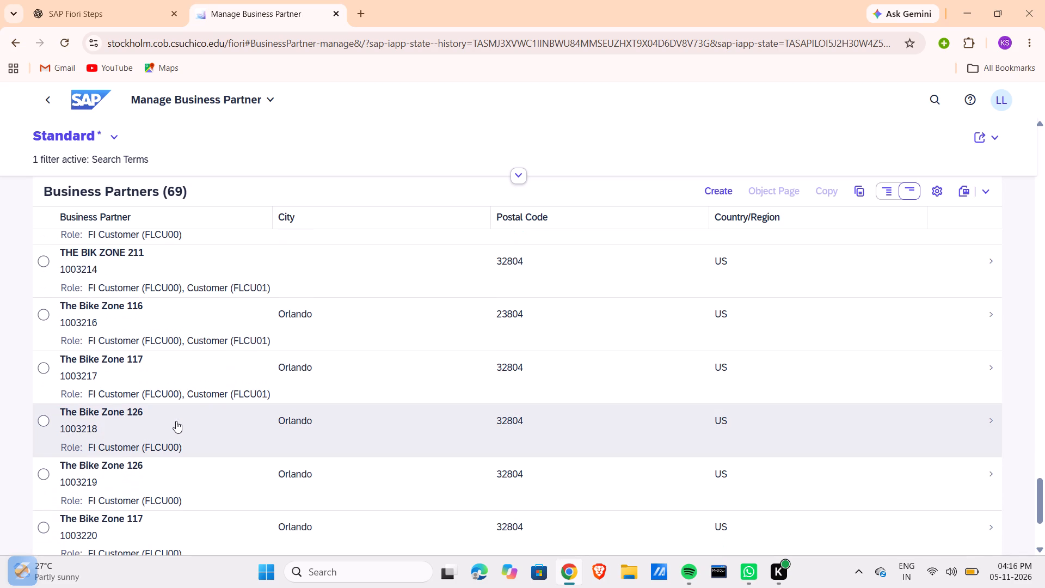
pyautogui.scroll(-2, 176, 421)
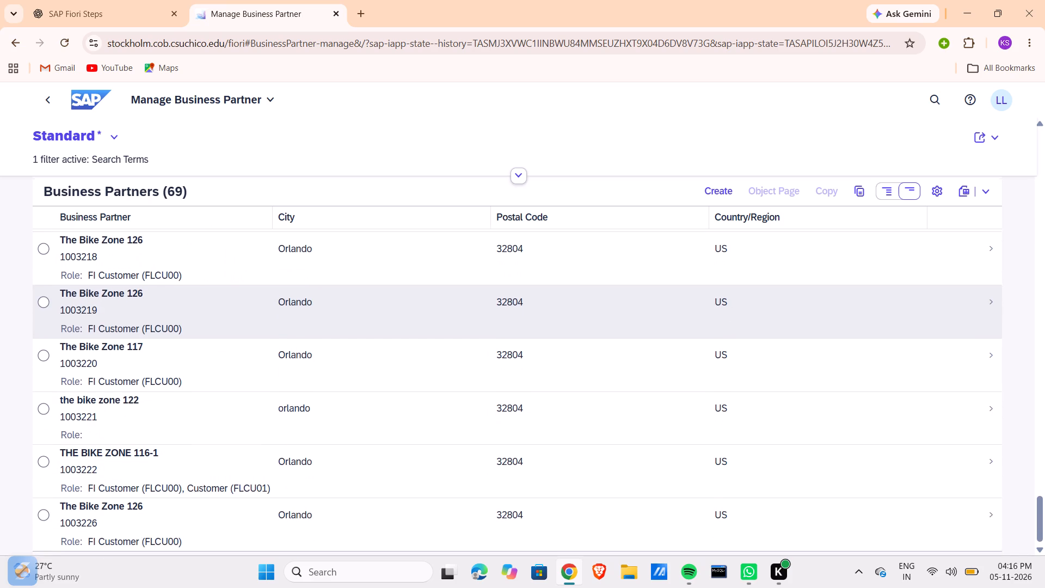
pyautogui.scroll(-5, 176, 421)
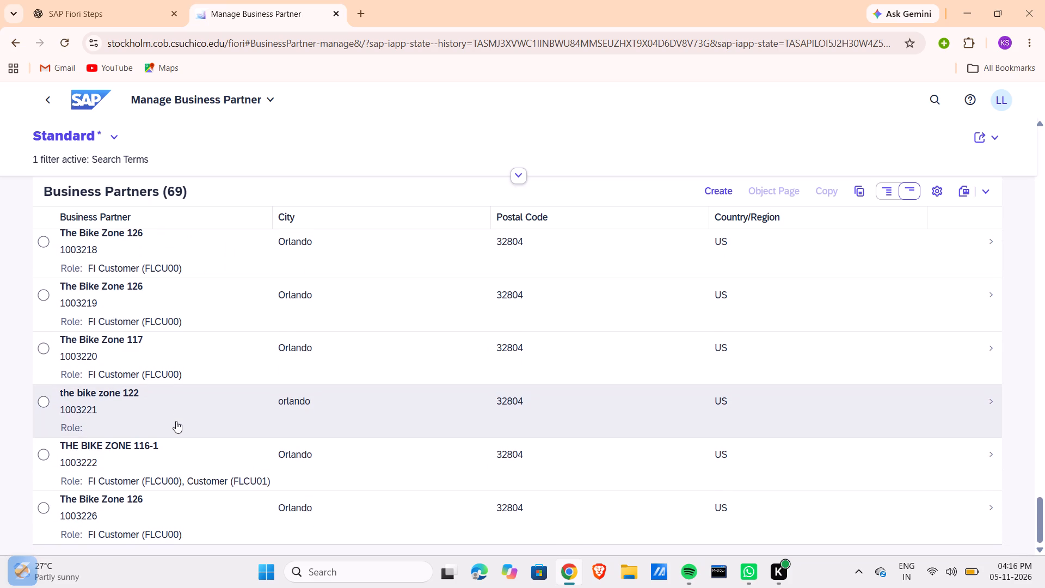
pyautogui.scroll(-4, 176, 421)
pyautogui.scroll(-2, 223, 528)
pyautogui.click(89, 498)
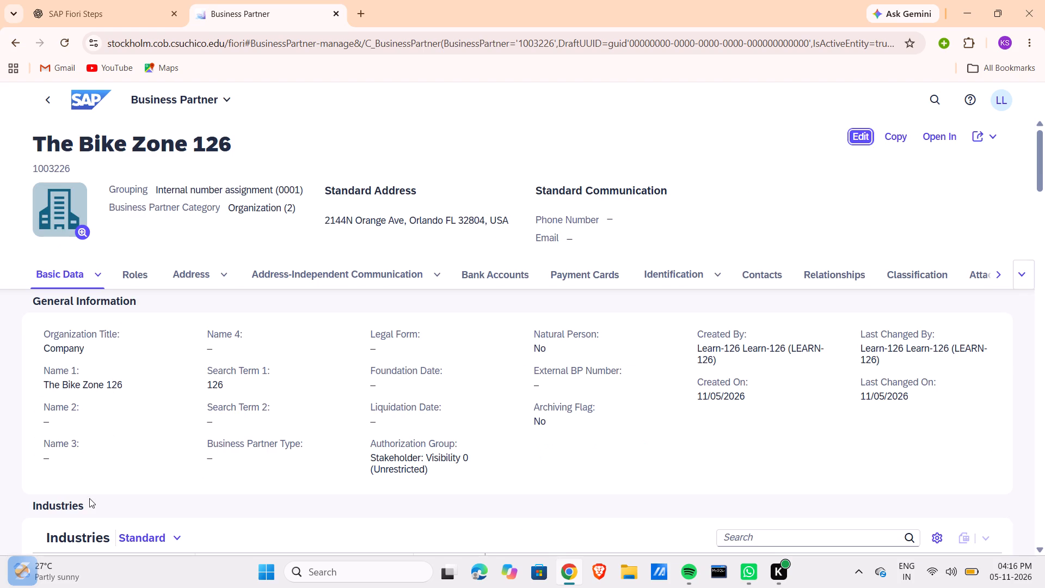
pyautogui.click(865, 132)
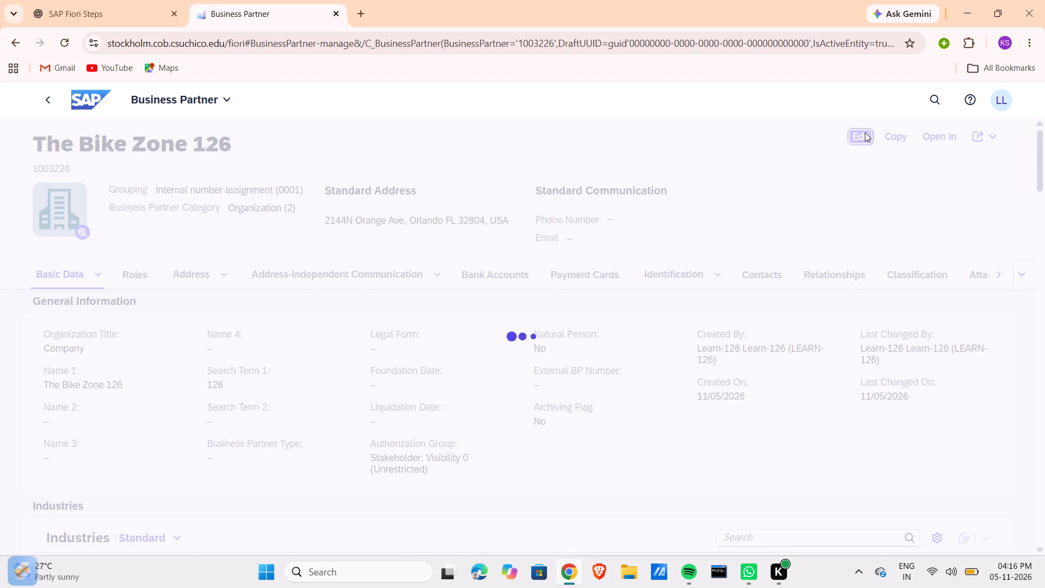
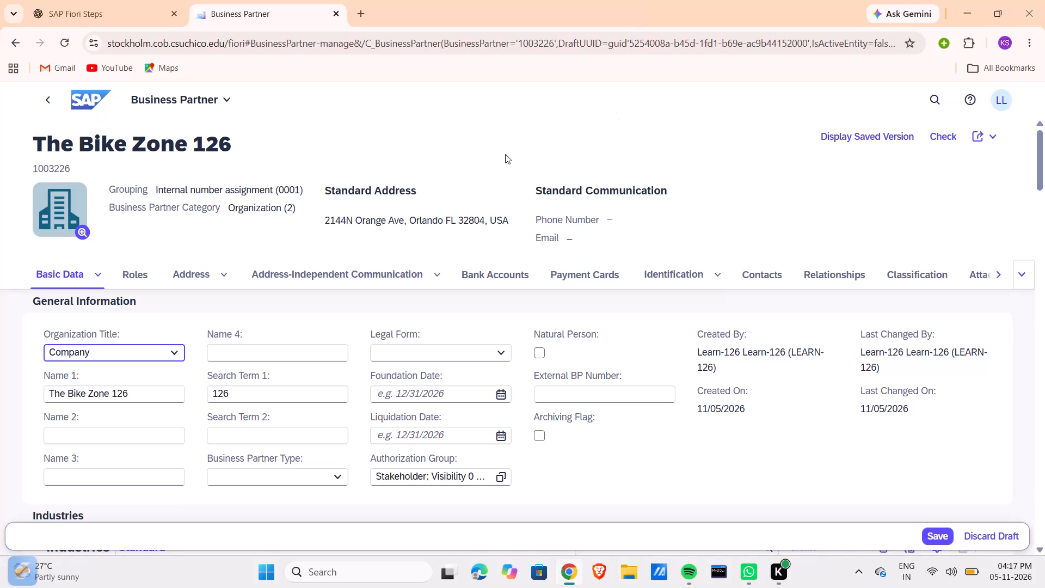
# Add a new business partner role to The Bike Zone 126 and set it to FLCU01 (Customer).
pyautogui.click(127, 275)
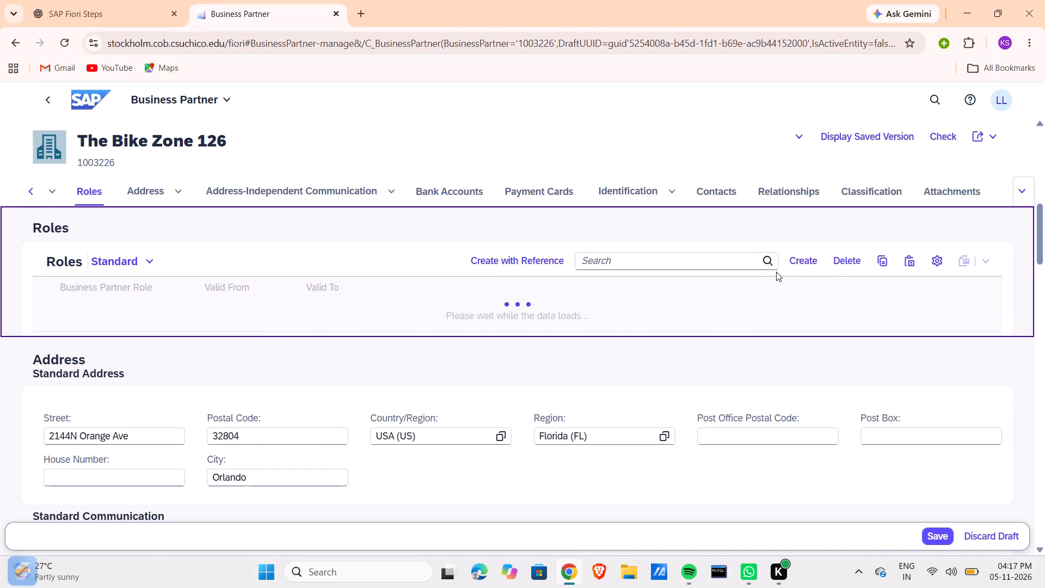
pyautogui.click(806, 259)
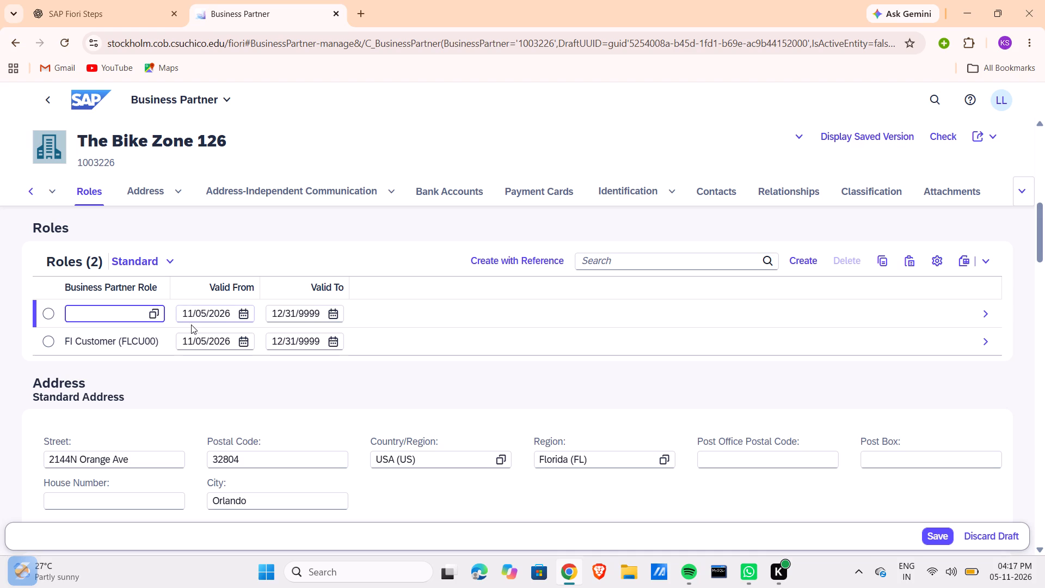
pyautogui.click(157, 309)
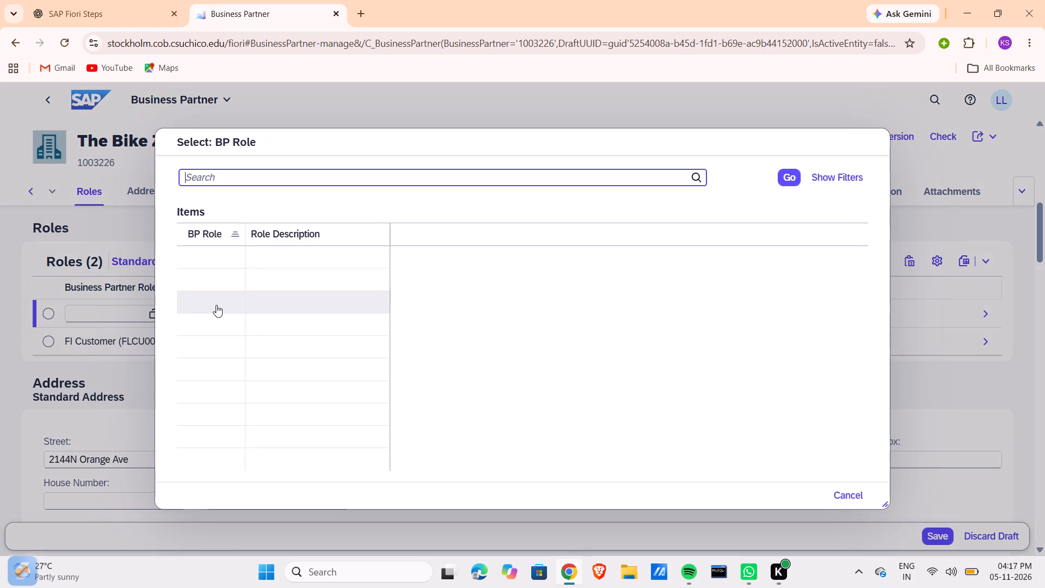
pyautogui.click(260, 176)
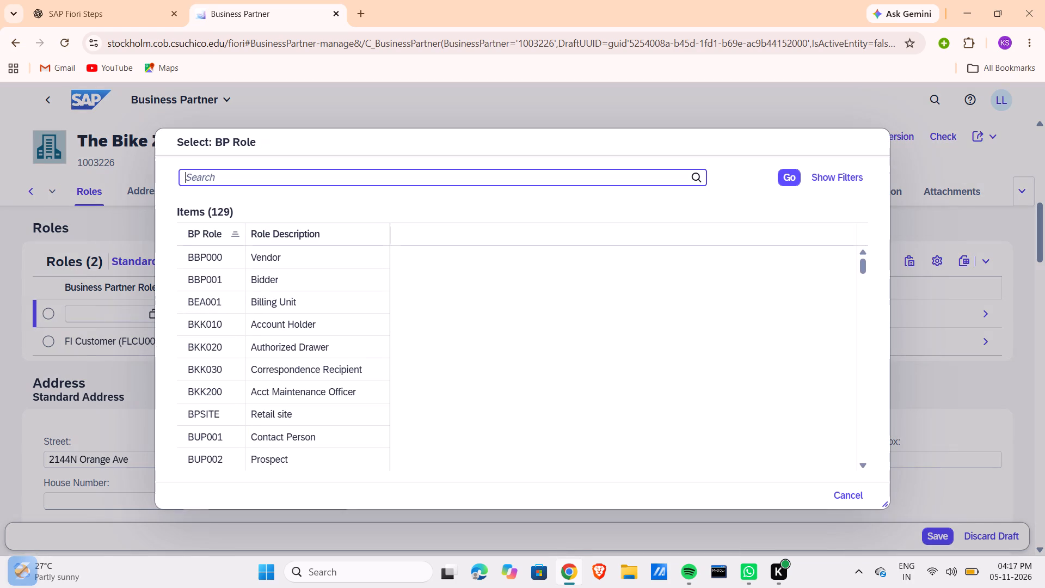
pyautogui.write('FLCUO')
pyautogui.press('Return')
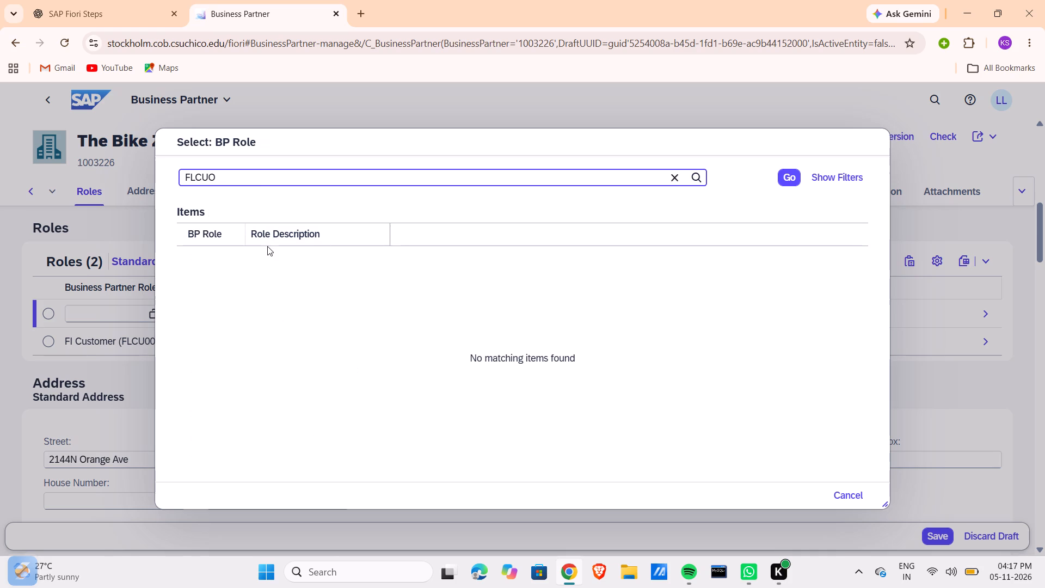
pyautogui.click(218, 182)
pyautogui.press('1')
pyautogui.press('Return')
pyautogui.press('Return')
pyautogui.press('BackSpace')
pyautogui.press('BackSpace')
pyautogui.press('0')
pyautogui.press('1')
pyautogui.press('Return')
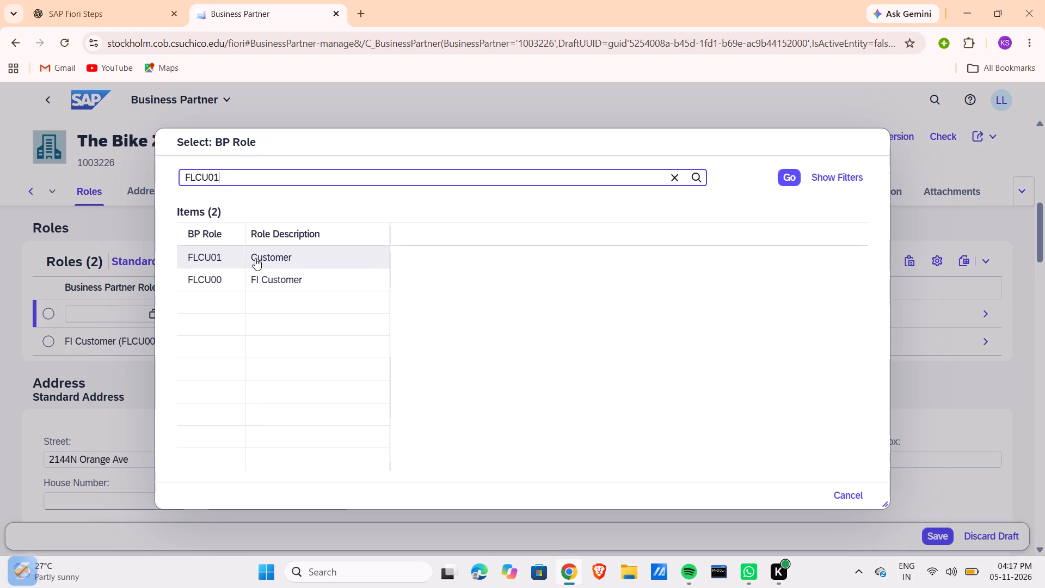
pyautogui.click(255, 258)
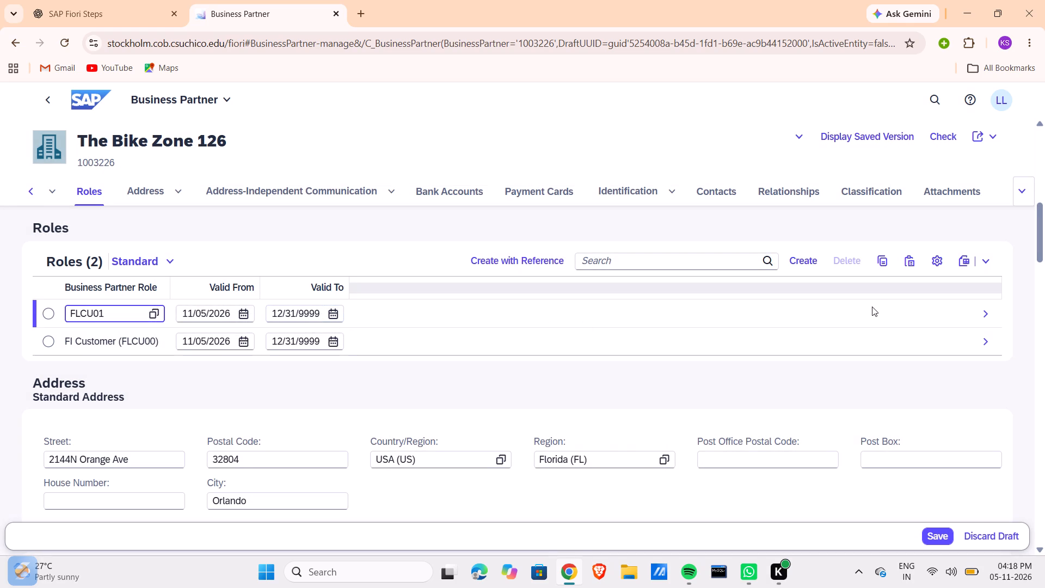
# Open the details of the FLCU01 role, agreeing to leave the current page.
pyautogui.click(988, 312)
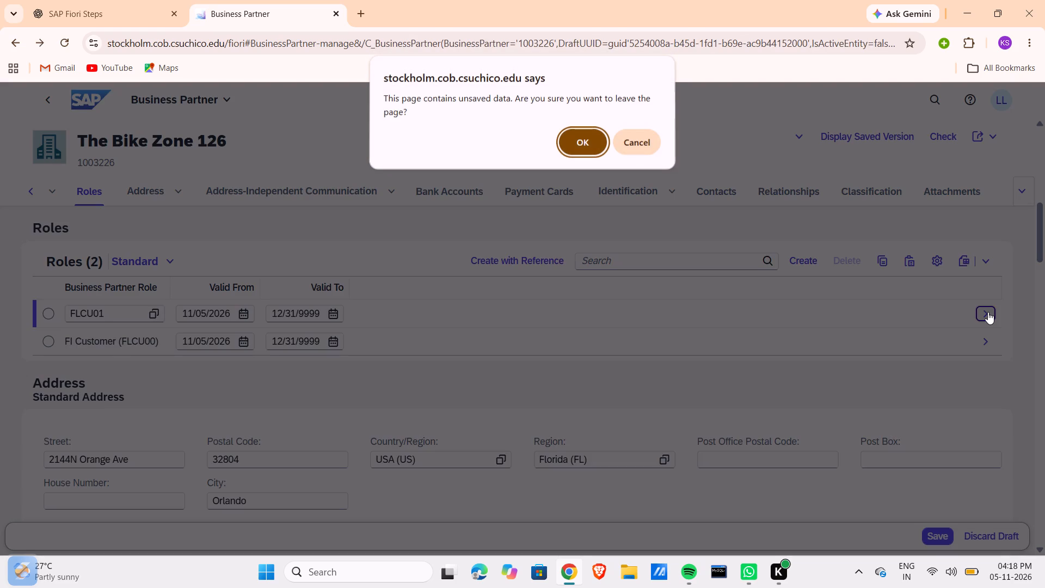
pyautogui.click(597, 147)
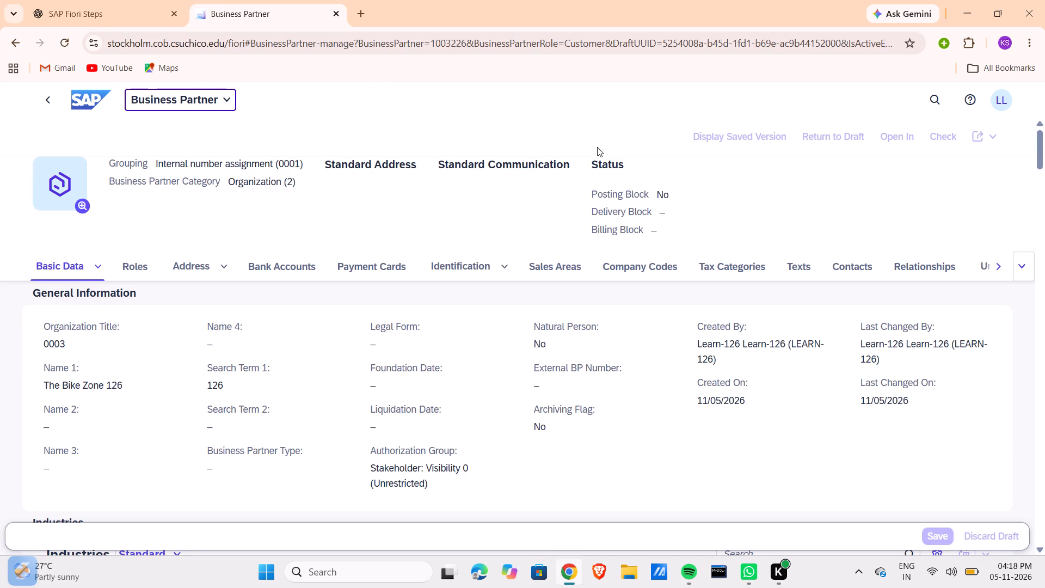
pyautogui.click(560, 309)
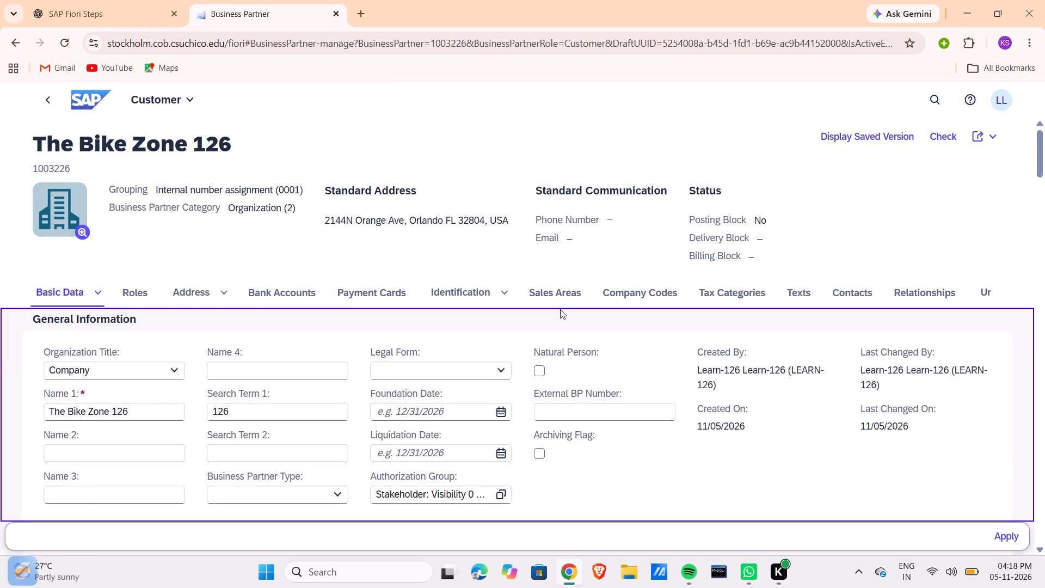
# Create a sales area for the customer with sales organization UE00, distribution channel Internet (IN) and division Bike Rental (BR).
pyautogui.click(556, 295)
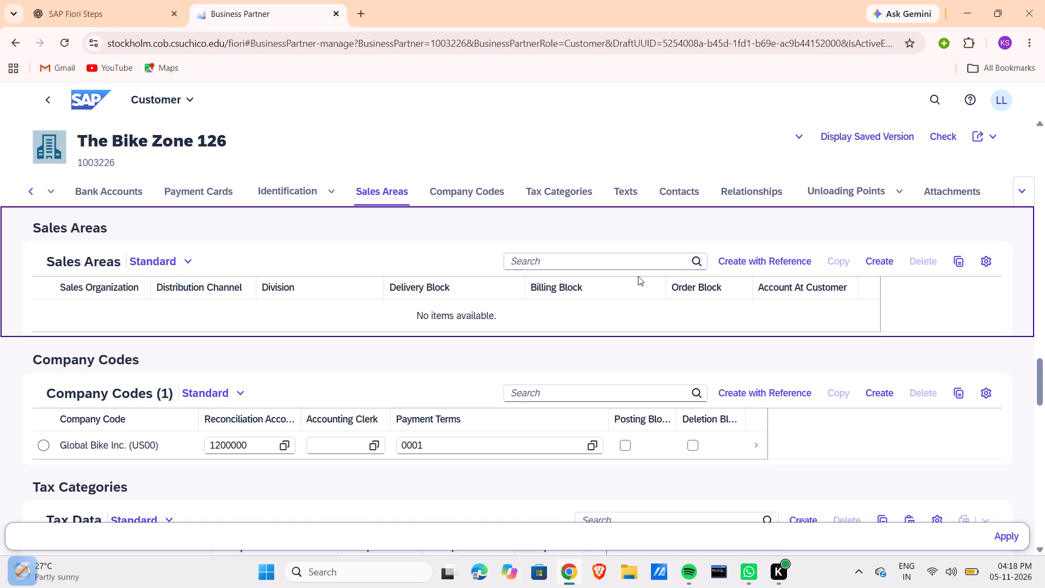
pyautogui.click(898, 264)
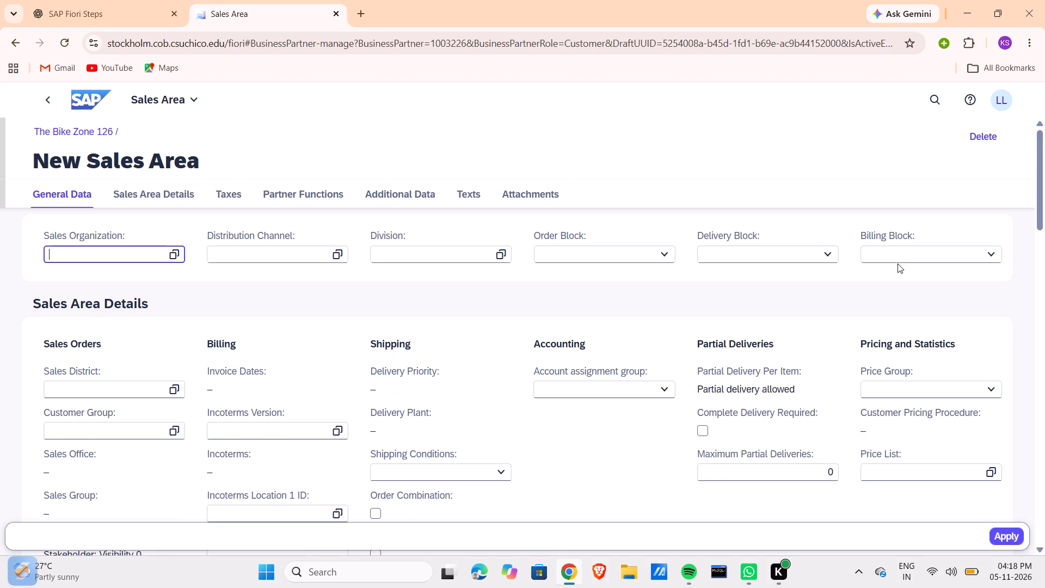
pyautogui.click(136, 254)
pyautogui.write('UE00')
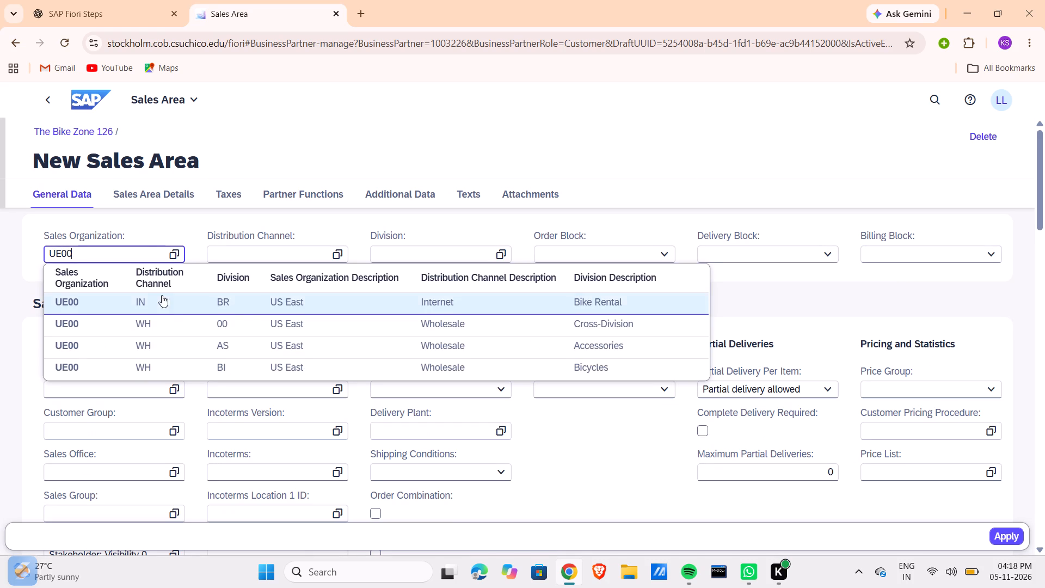
pyautogui.click(175, 308)
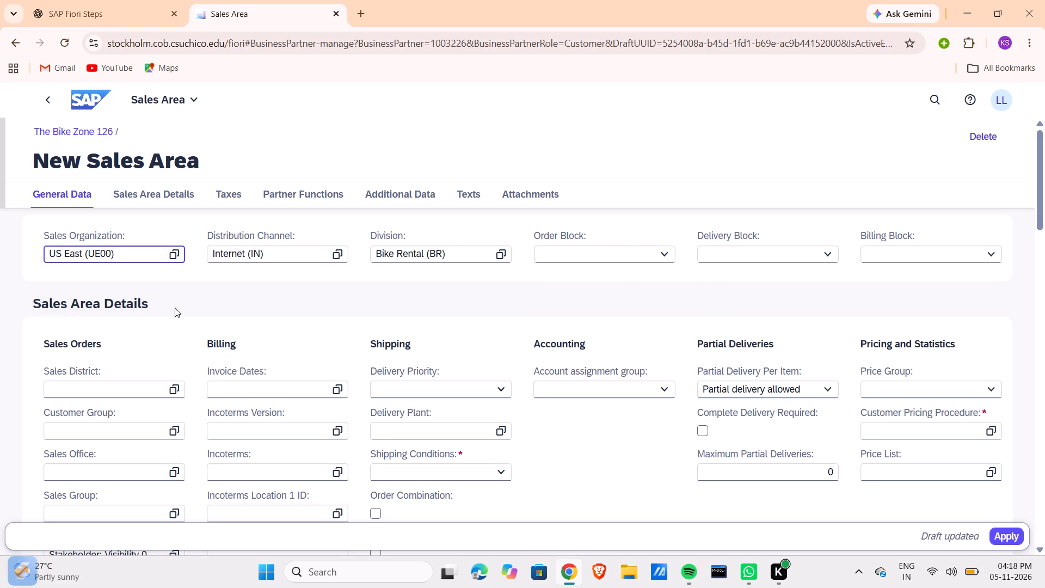
pyautogui.click(165, 250)
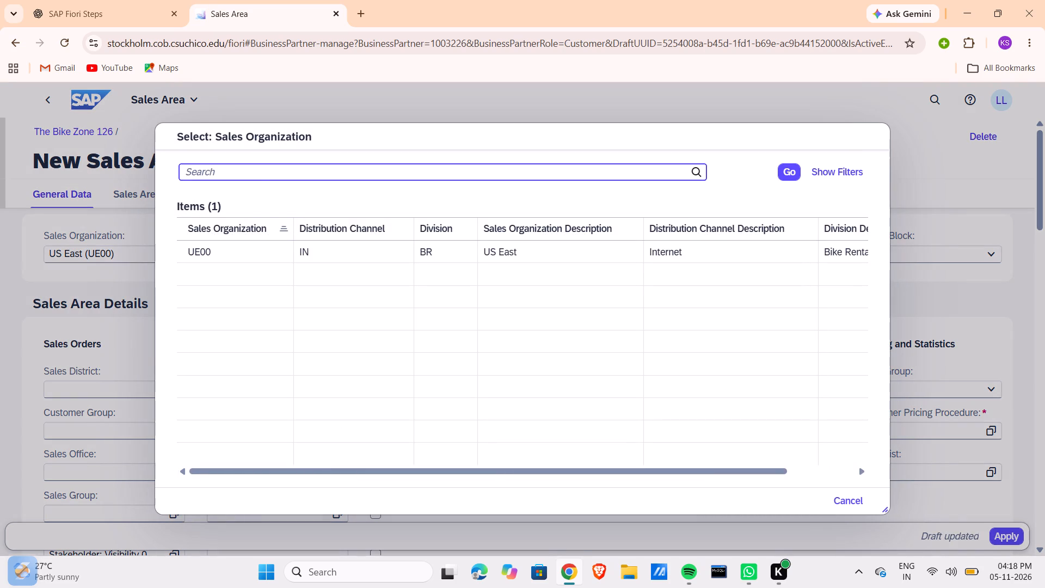
pyautogui.click(341, 259)
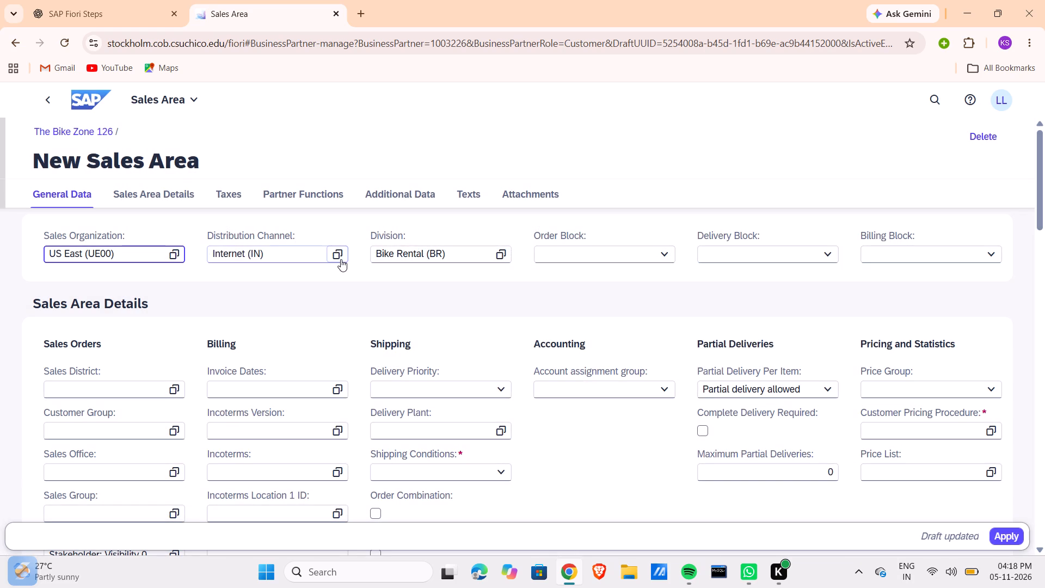
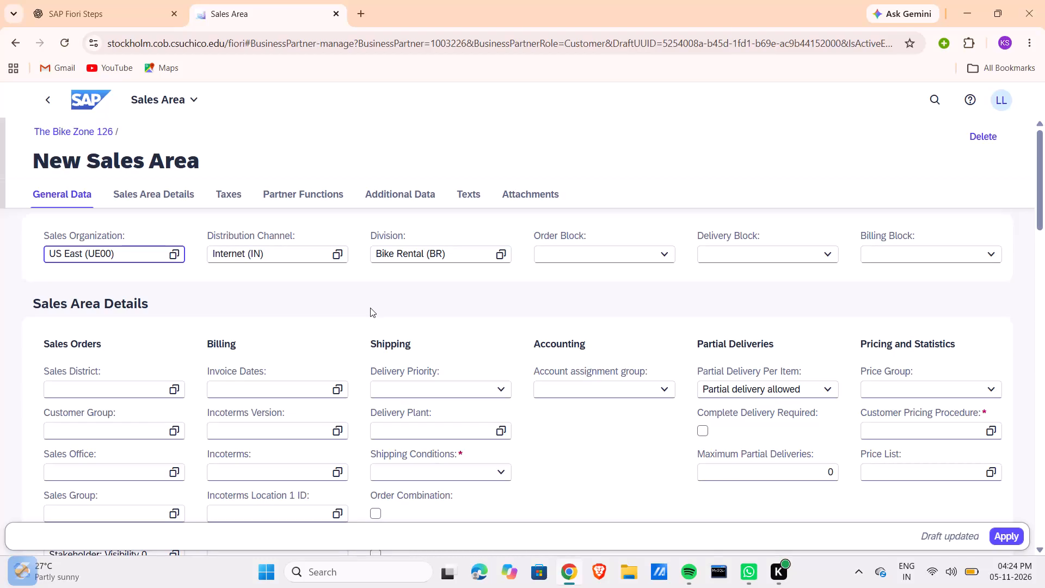
# Reselect sales organization UE00 with distribution channel IN and division BR for the new sales area.
pyautogui.click(215, 251)
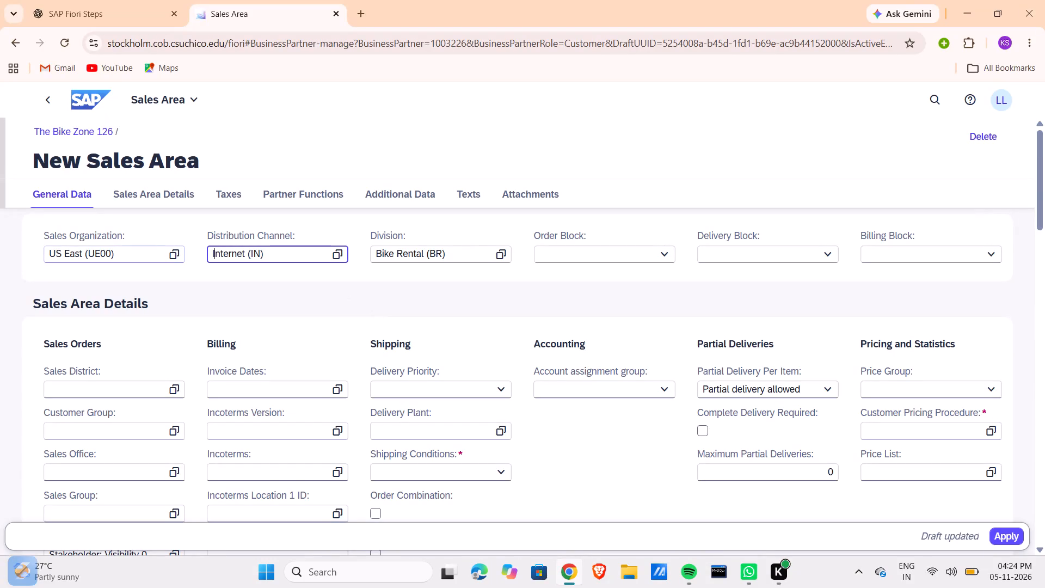
pyautogui.click(184, 259)
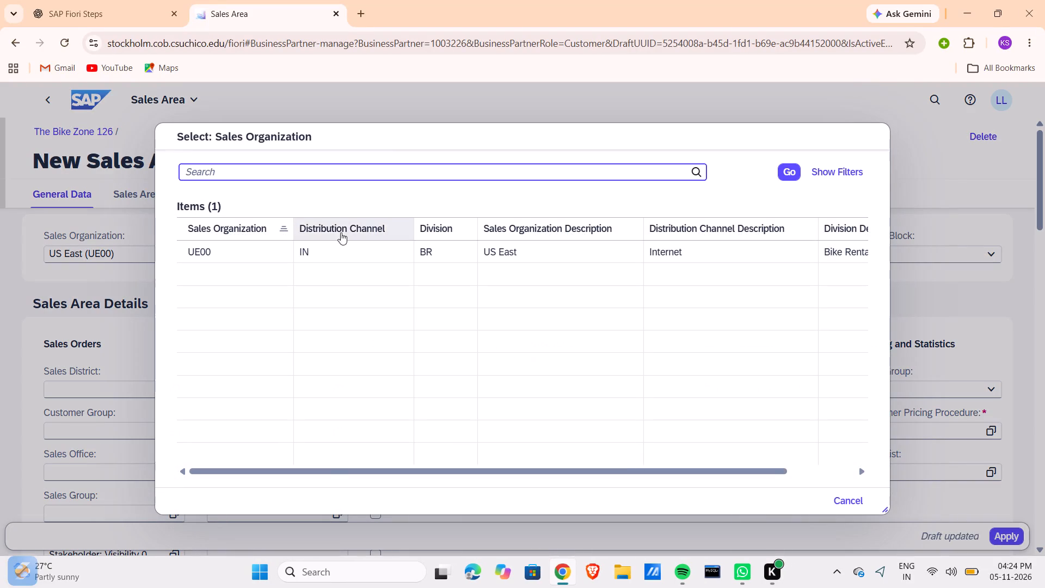
pyautogui.click(310, 167)
pyautogui.moveTo(414, 467); pyautogui.dragTo(543, 482)
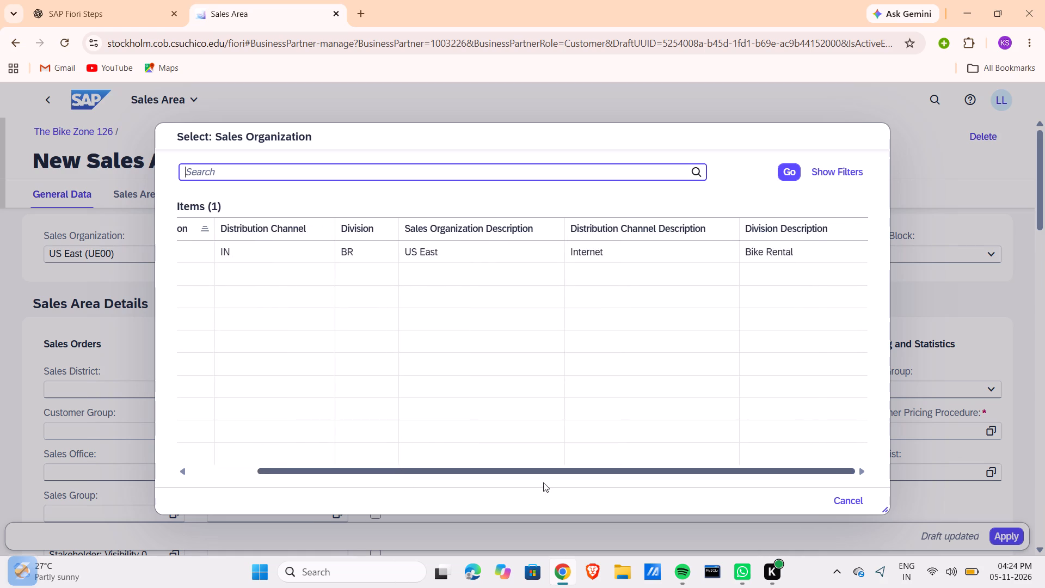
pyautogui.moveTo(543, 482); pyautogui.dragTo(232, 508)
pyautogui.click(261, 166)
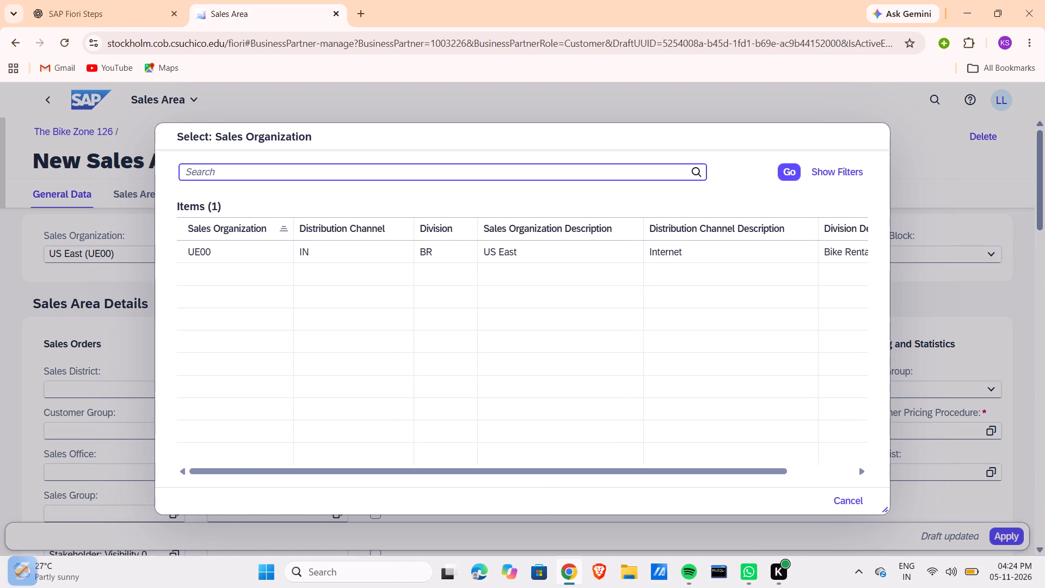
pyautogui.write('UE00')
pyautogui.press('Return')
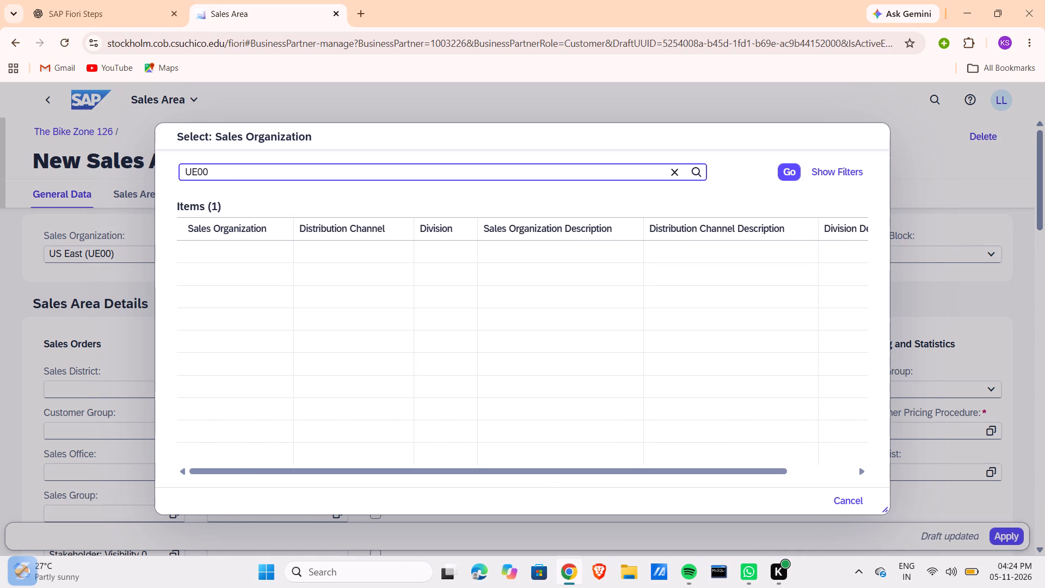
pyautogui.click(347, 252)
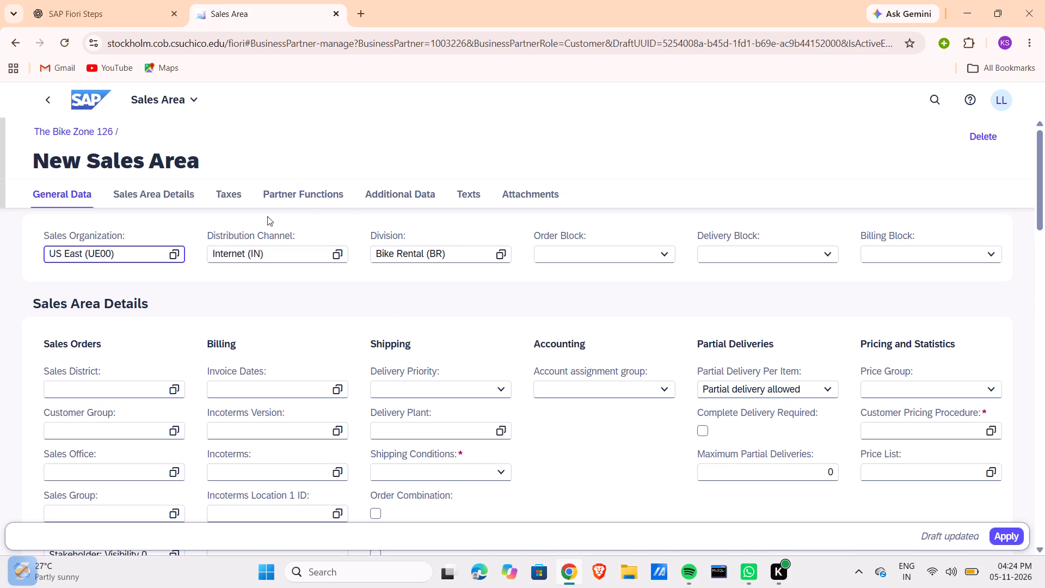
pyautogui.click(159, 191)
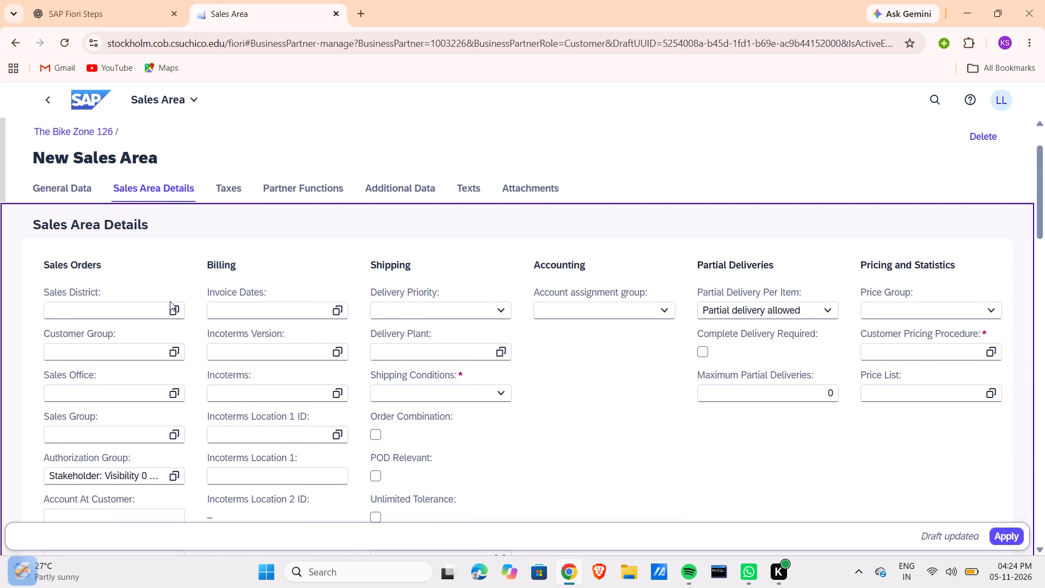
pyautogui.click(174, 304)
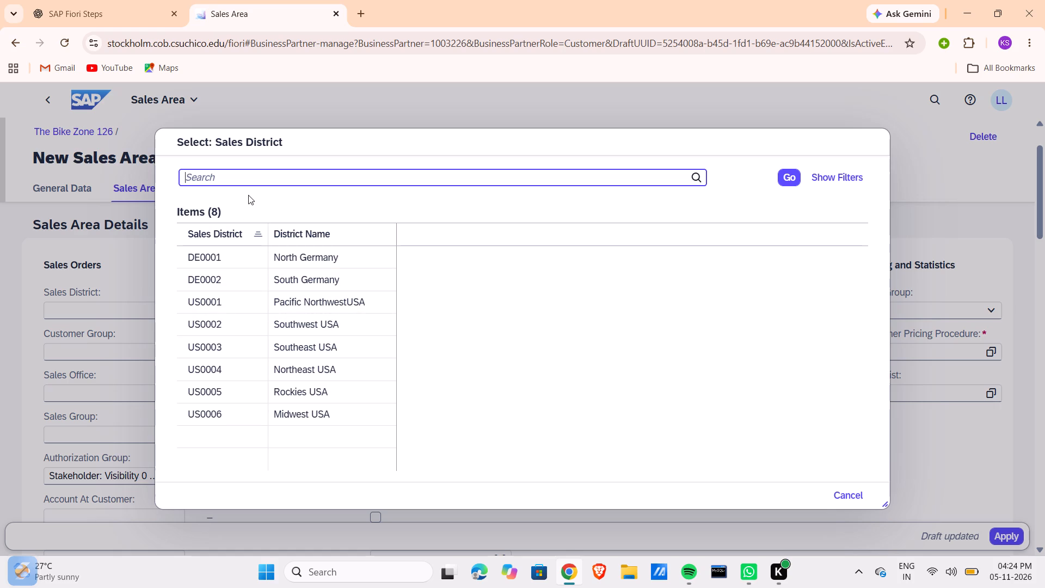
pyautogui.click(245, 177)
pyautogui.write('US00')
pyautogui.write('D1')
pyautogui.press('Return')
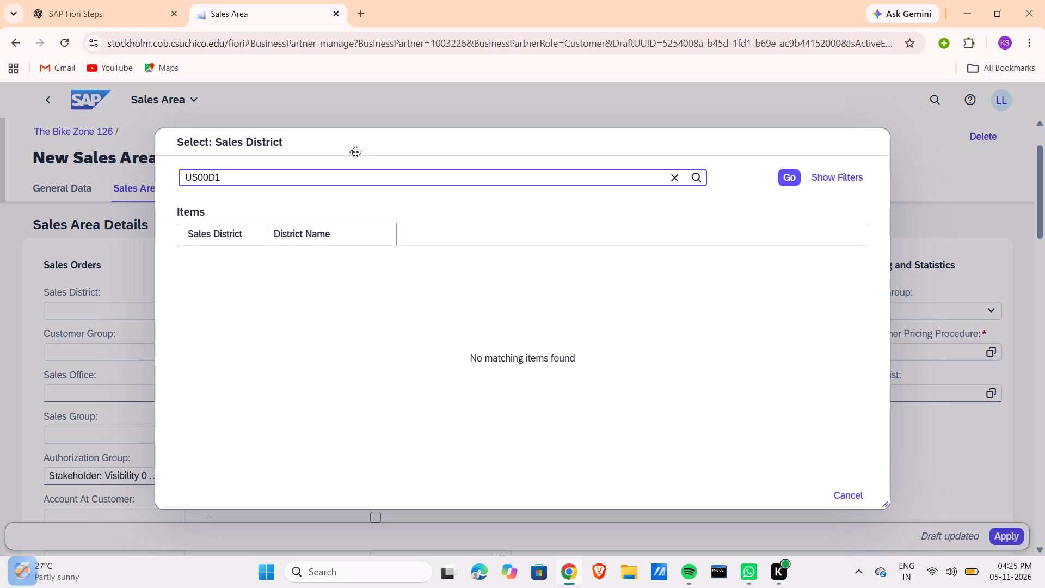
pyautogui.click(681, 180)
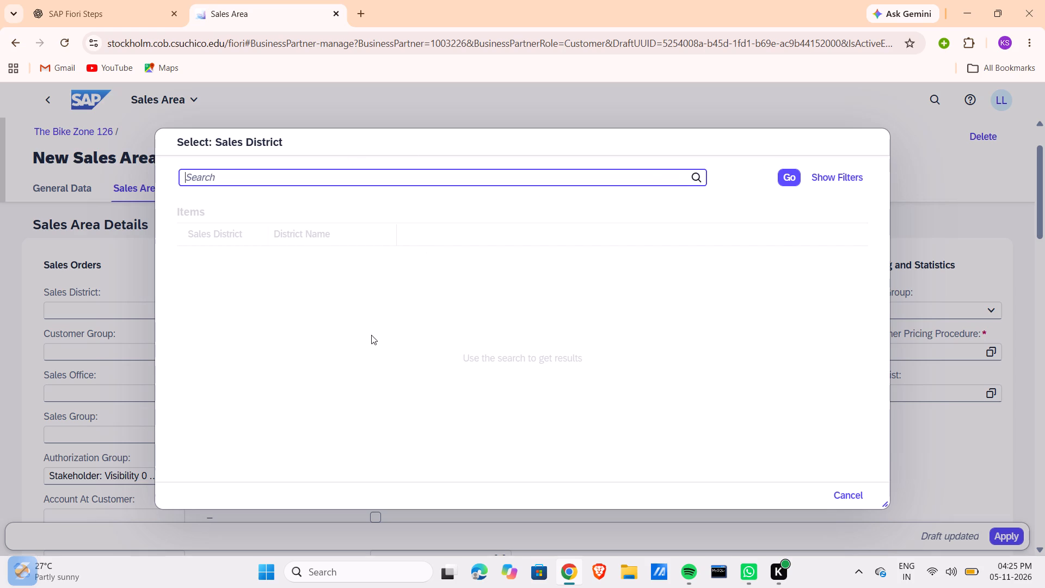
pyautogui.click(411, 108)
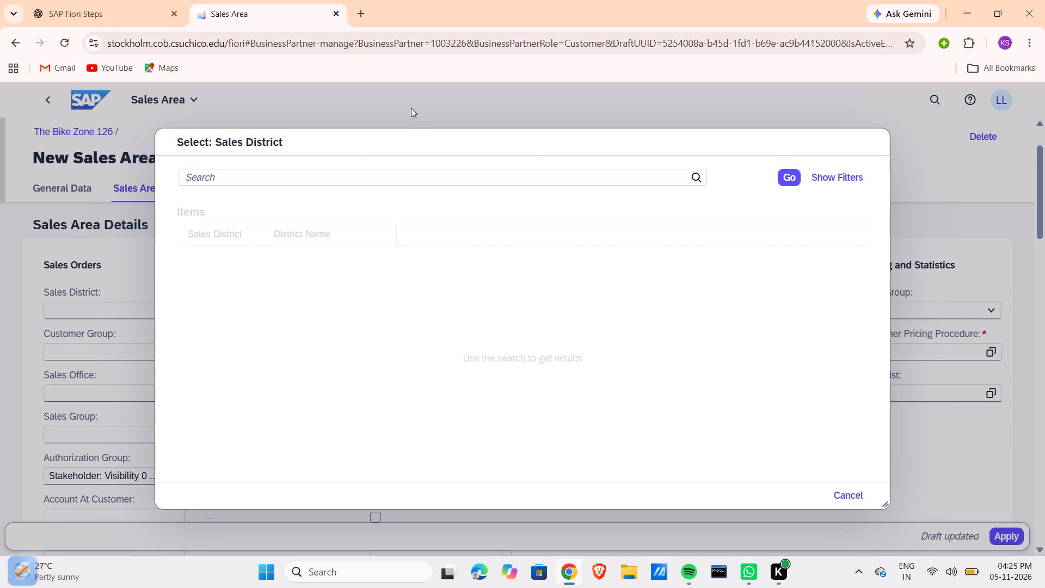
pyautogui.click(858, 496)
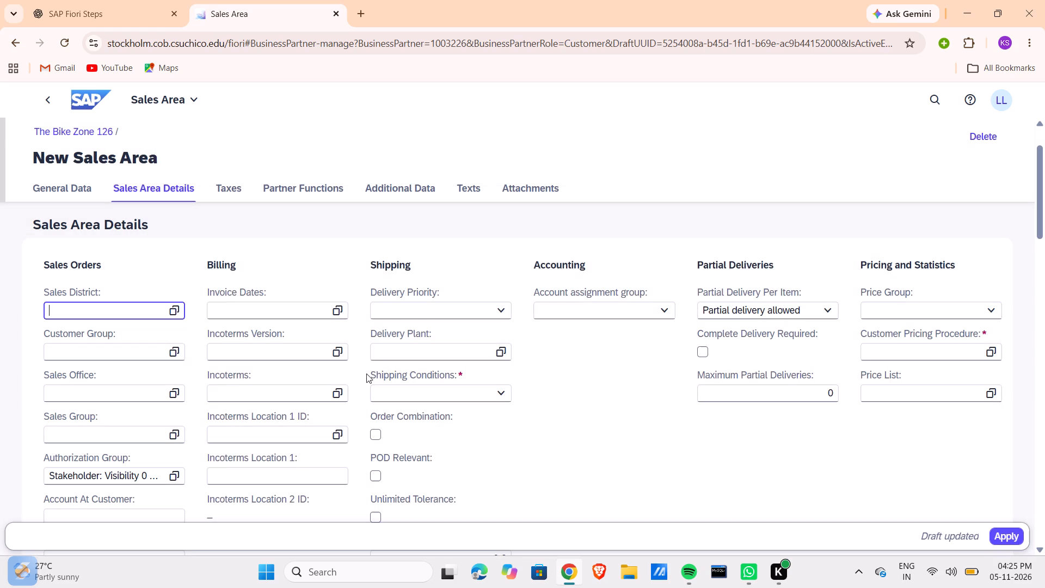
# Set the sales district in the sales area details to Pacific NorthwestUSA (US0001).
pyautogui.click(177, 308)
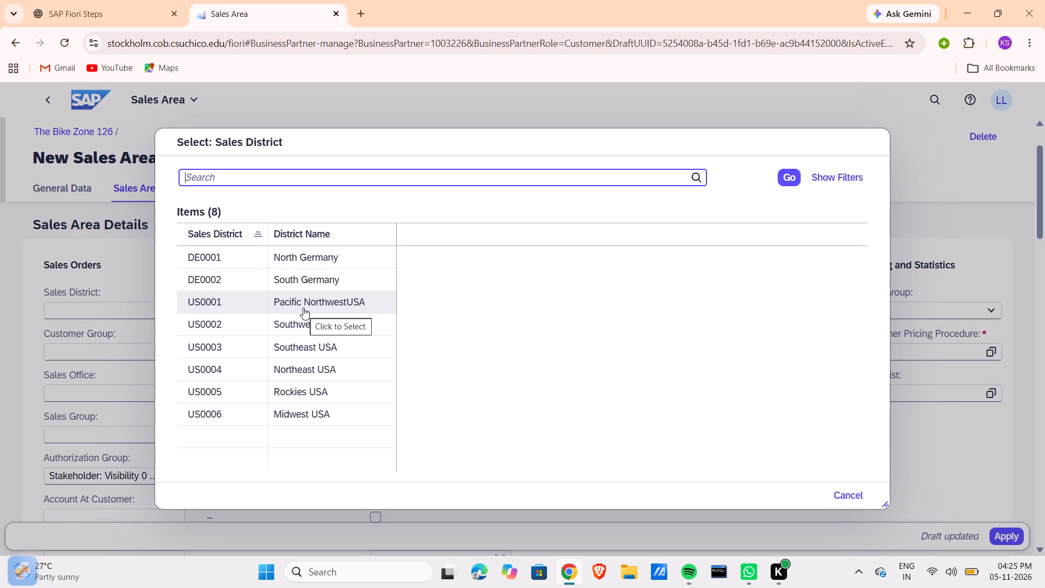
pyautogui.click(303, 308)
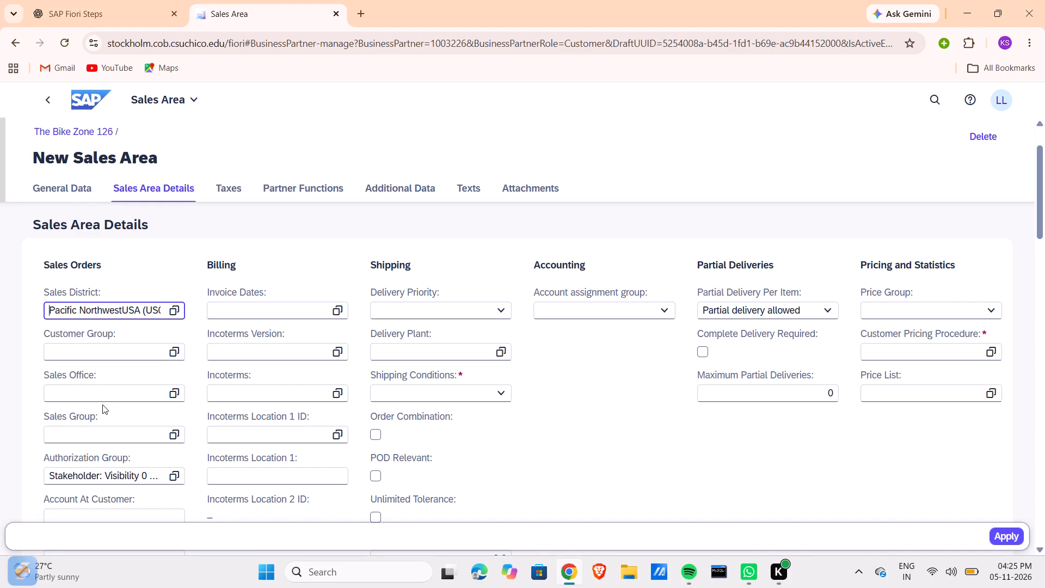
# Search the currencies for USD and set the sales area's currency to (Internal) United States Dollar (5 Dec.).
pyautogui.scroll(-3, 102, 405)
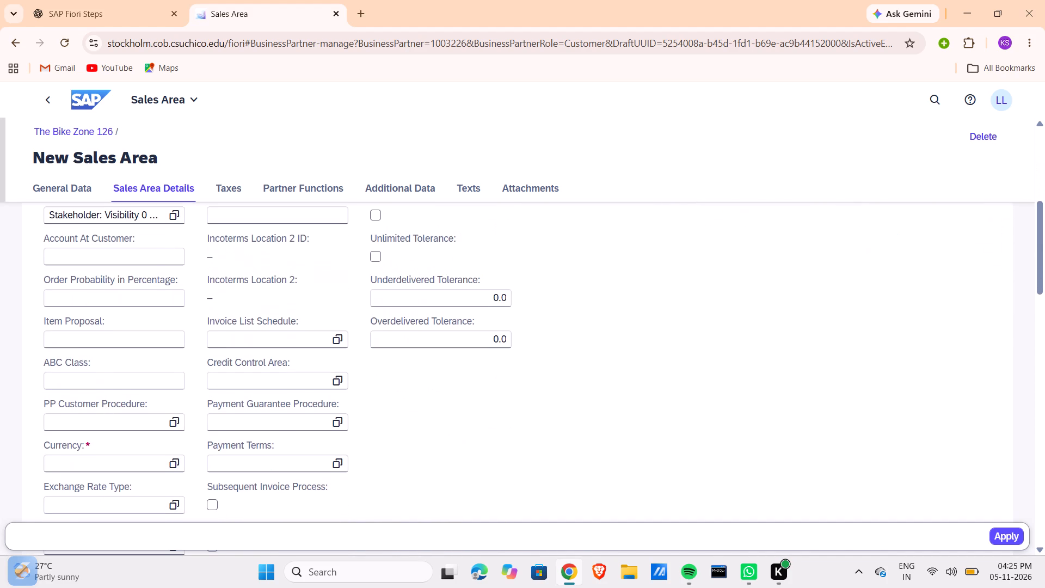
pyautogui.click(173, 462)
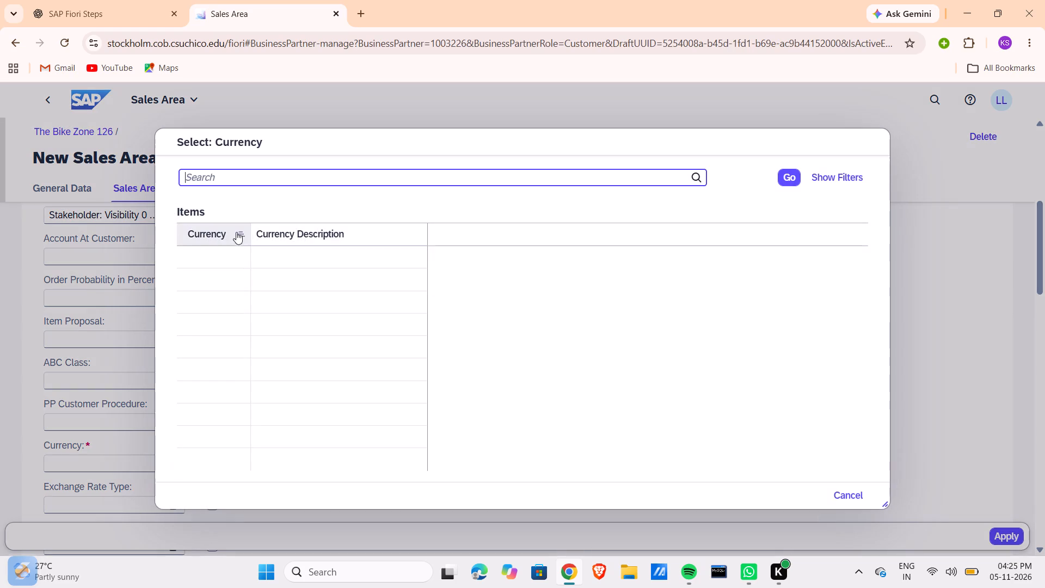
pyautogui.click(245, 177)
pyautogui.write('USD')
pyautogui.press('Return')
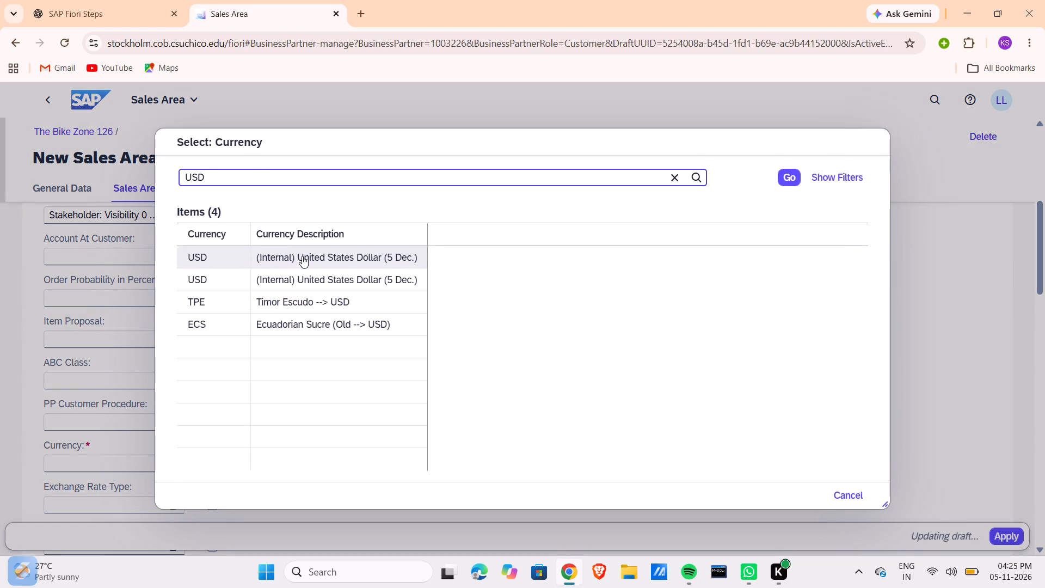
pyautogui.click(302, 256)
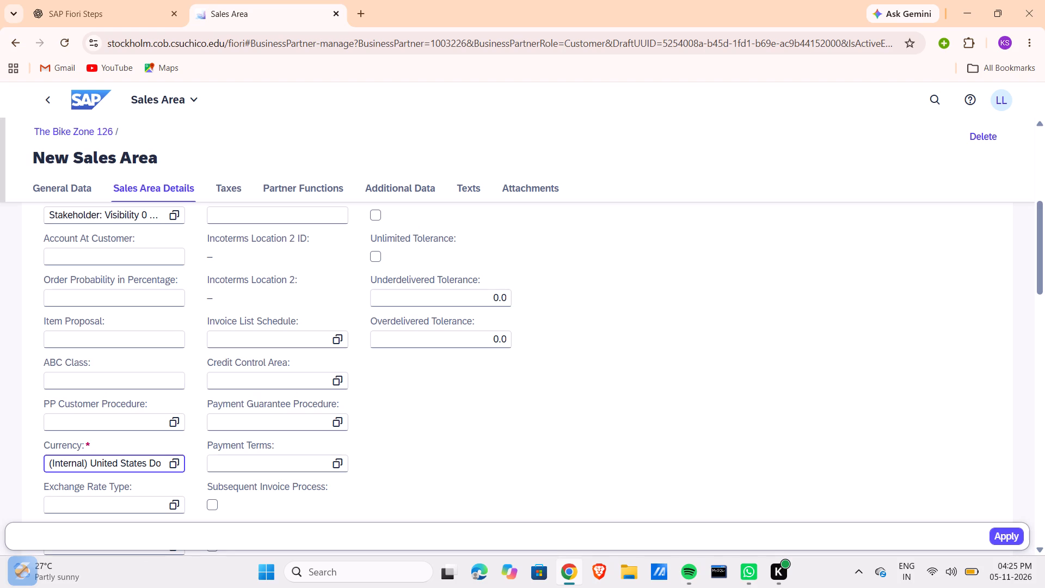
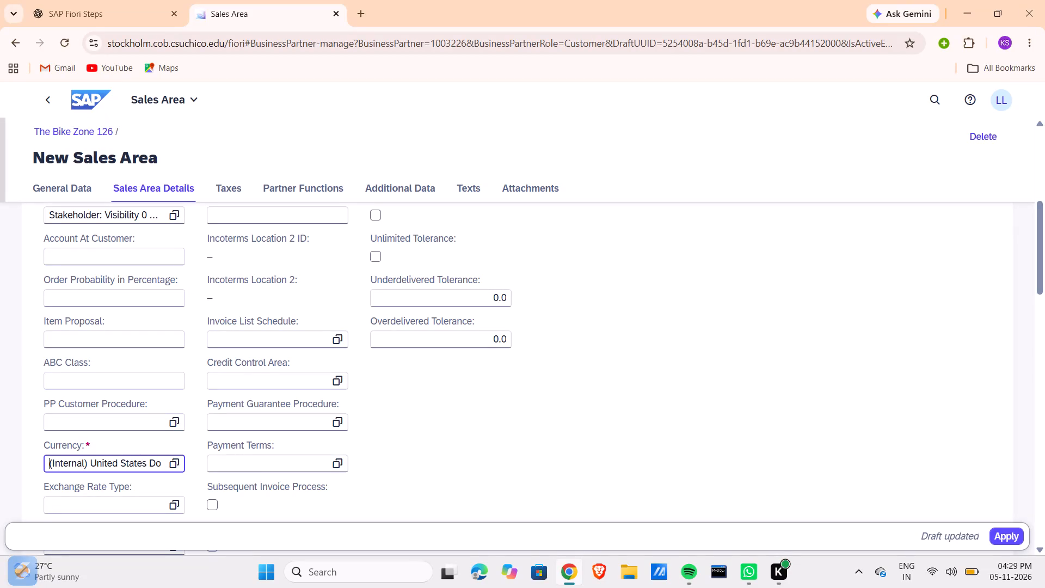
# Set the Incoterms in the sales area's billing details to Free on board (FOB).
pyautogui.scroll(3, 298, 429)
pyautogui.scroll(-1, 298, 429)
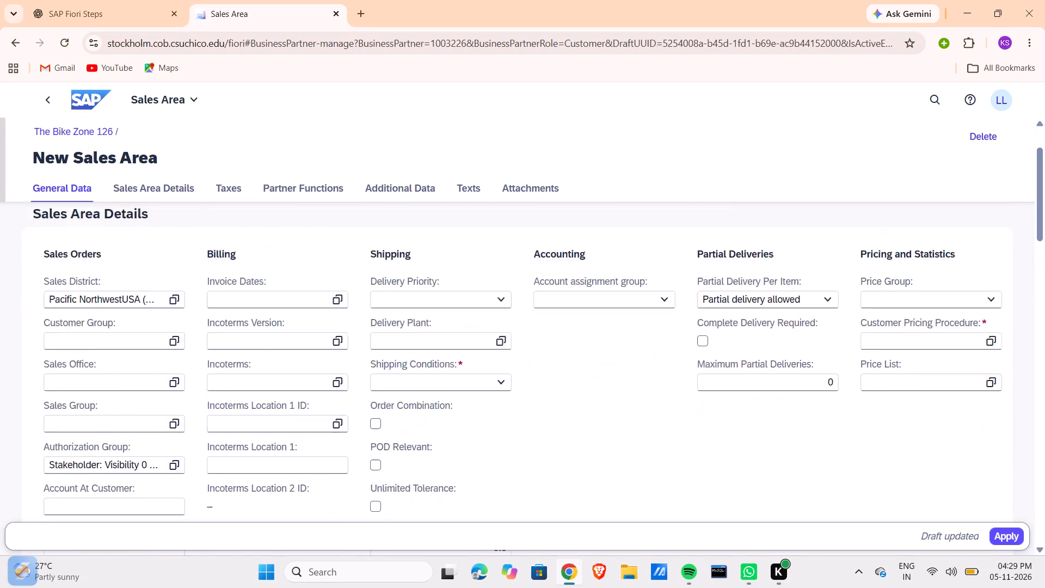
pyautogui.scroll(-2, 298, 429)
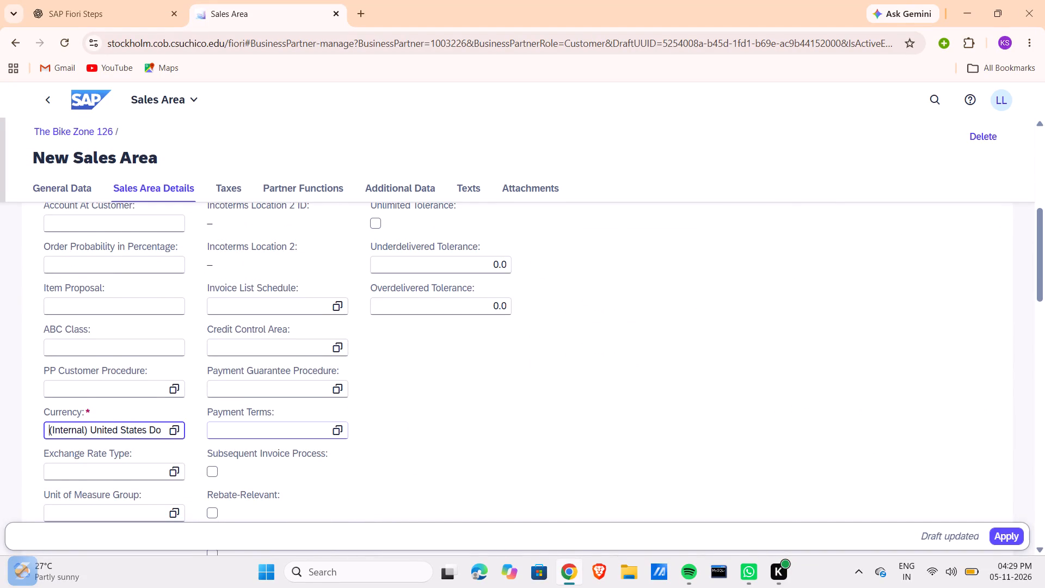
pyautogui.scroll(-2, 298, 429)
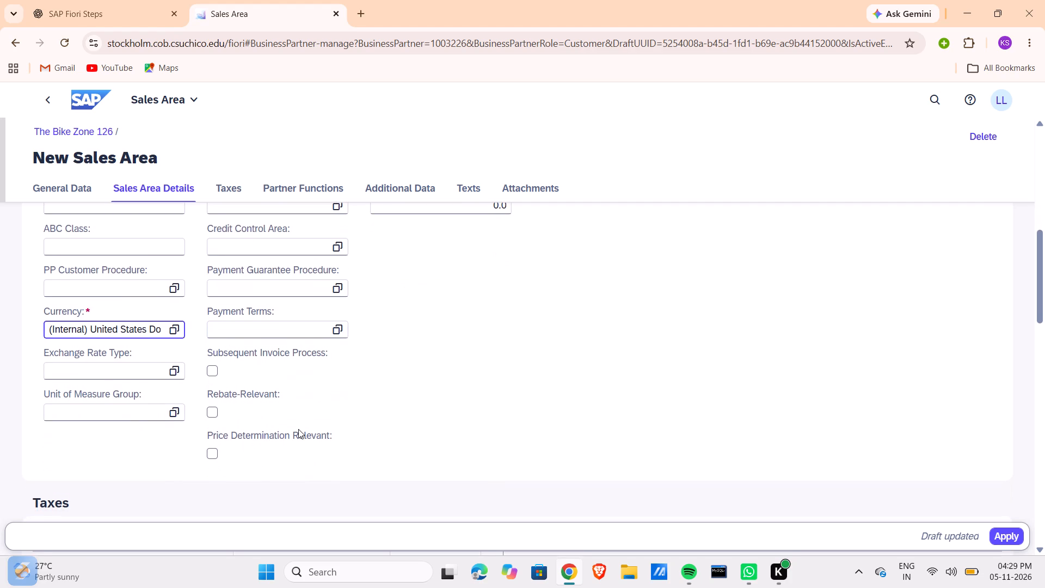
pyautogui.scroll(1, 298, 358)
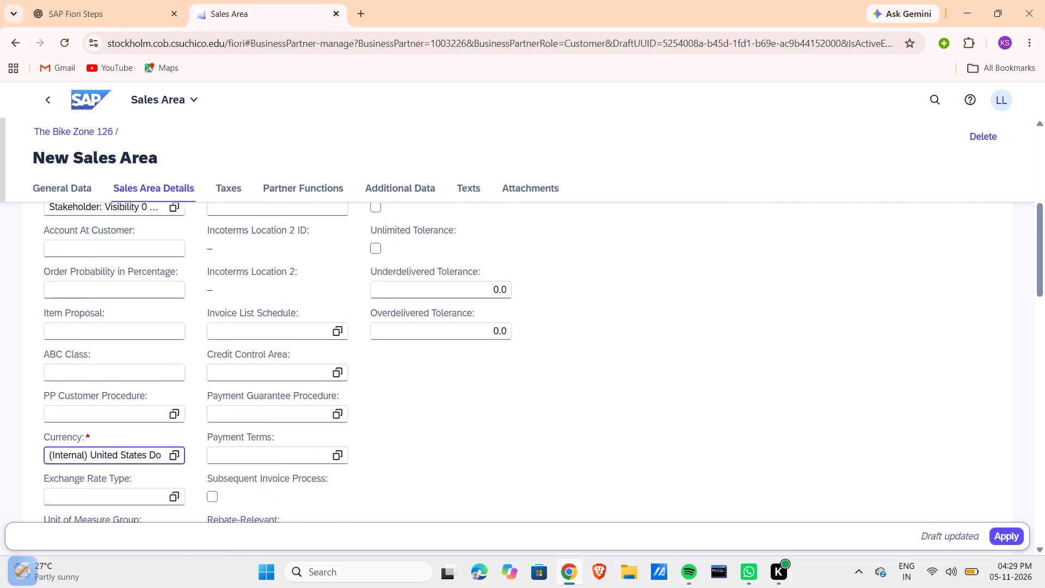
pyautogui.scroll(4, 298, 358)
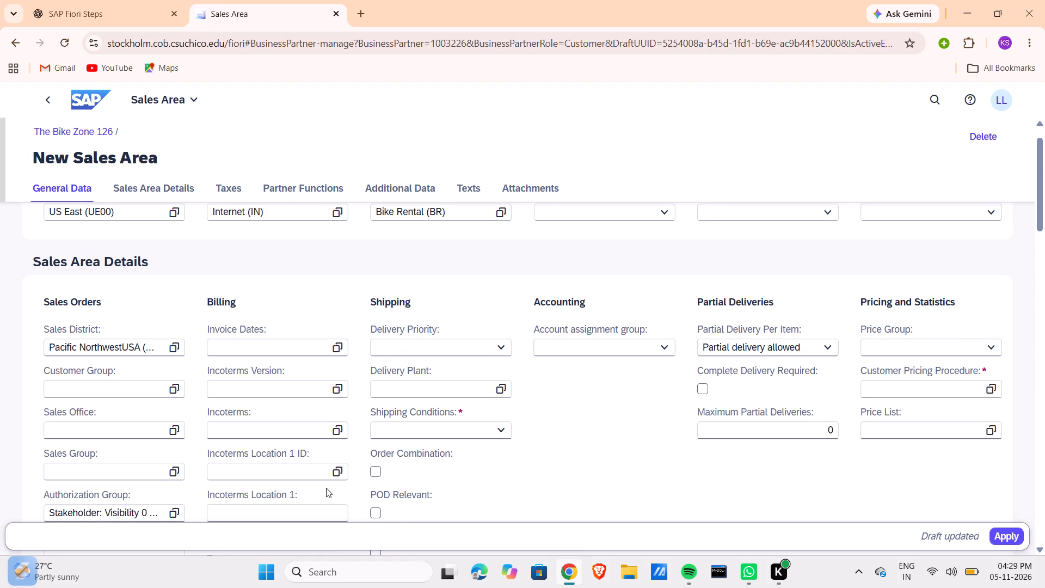
pyautogui.click(338, 428)
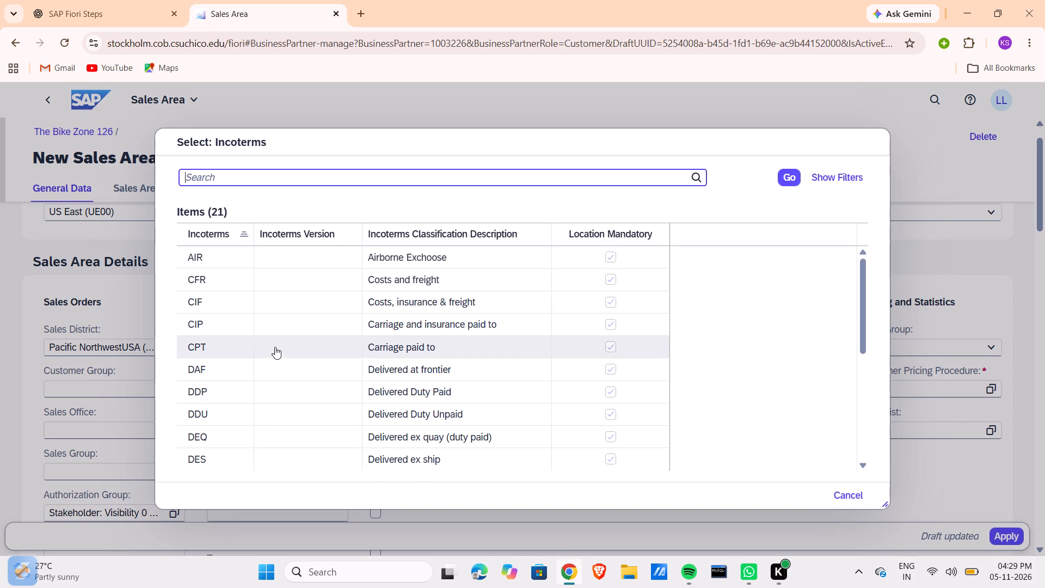
pyautogui.scroll(-3, 258, 334)
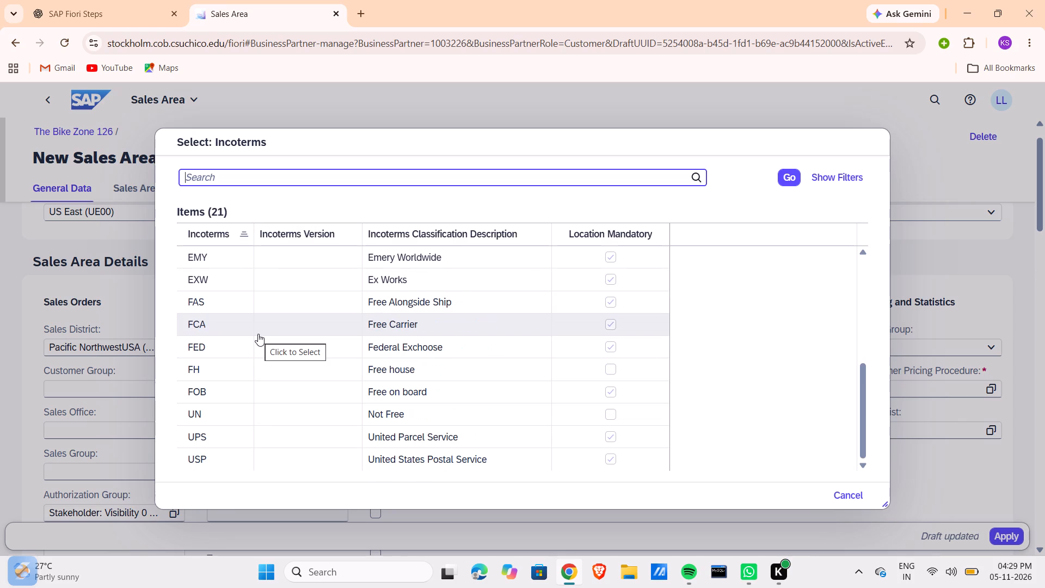
pyautogui.scroll(-2, 258, 334)
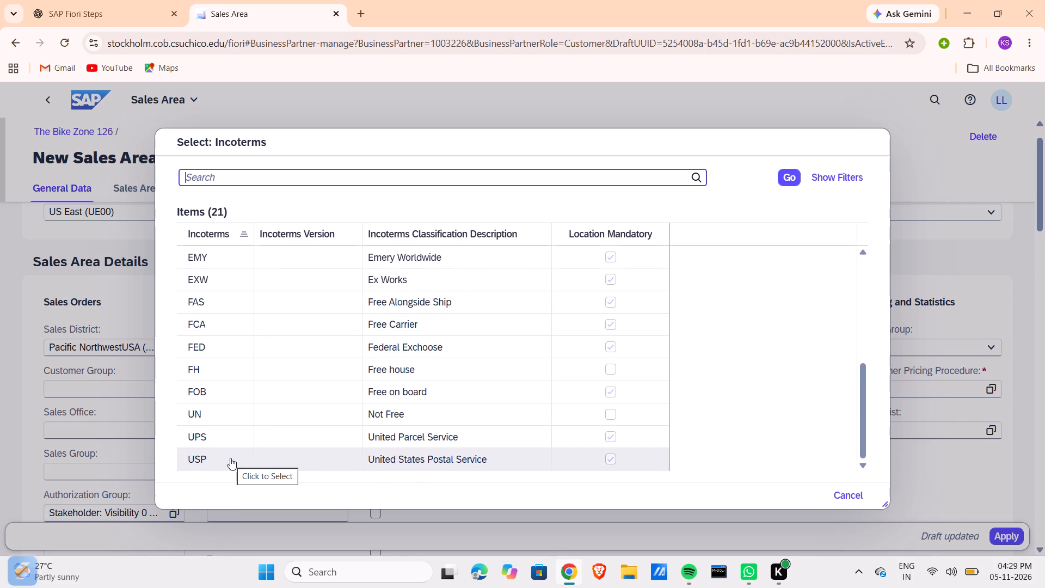
pyautogui.click(226, 394)
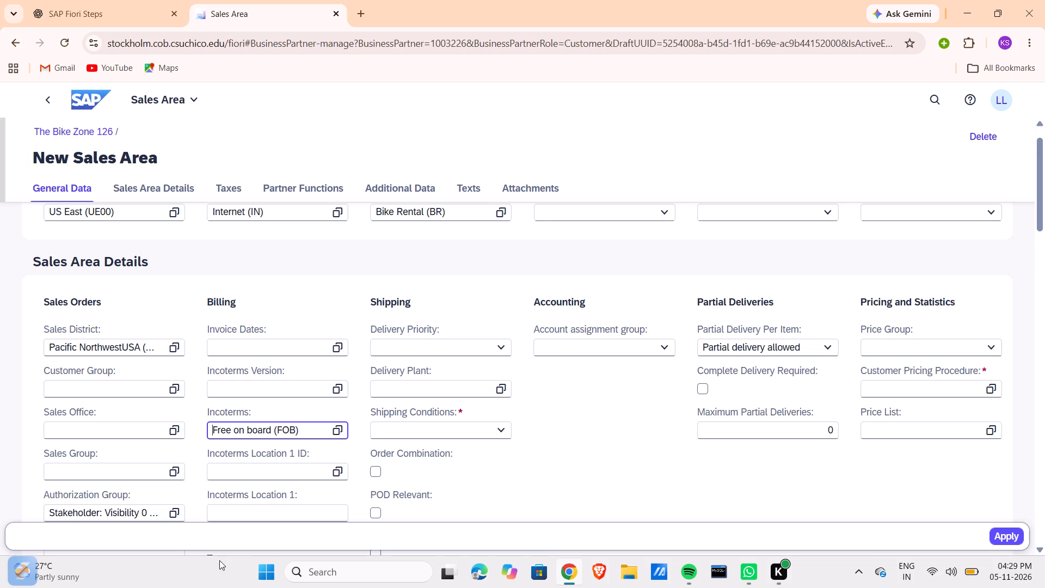
# Search the Incoterms Location 1 ID values for Miami and close the selection without choosing an entry.
pyautogui.click(334, 466)
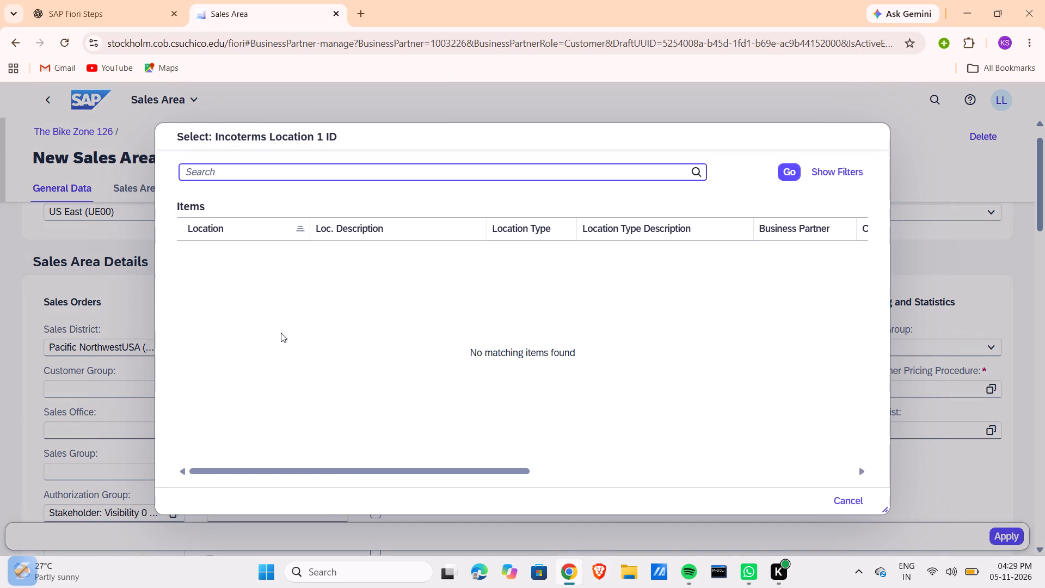
pyautogui.click(249, 175)
pyautogui.press('m')
pyautogui.write('iami')
pyautogui.press('Return')
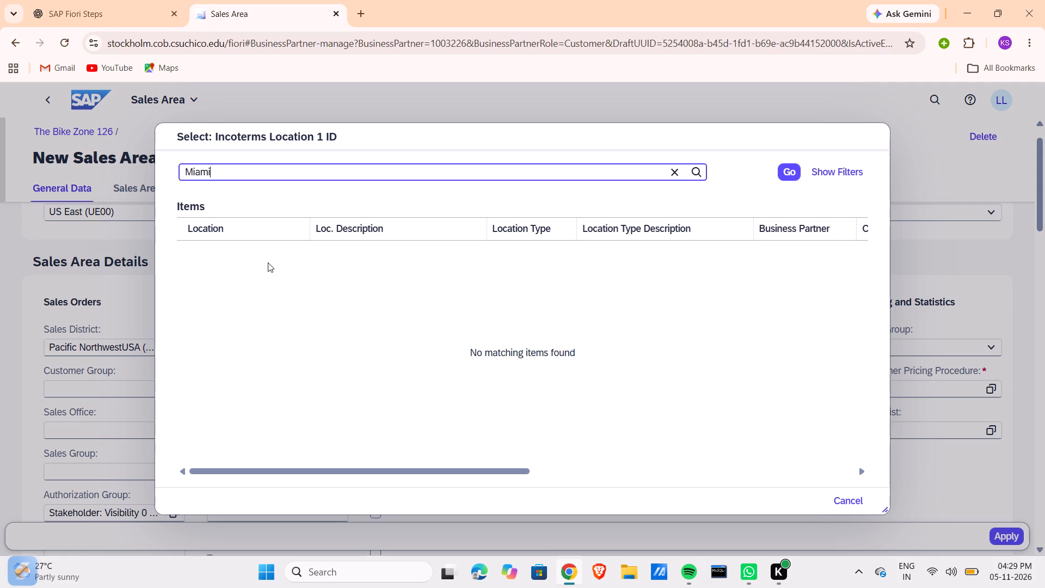
pyautogui.click(852, 497)
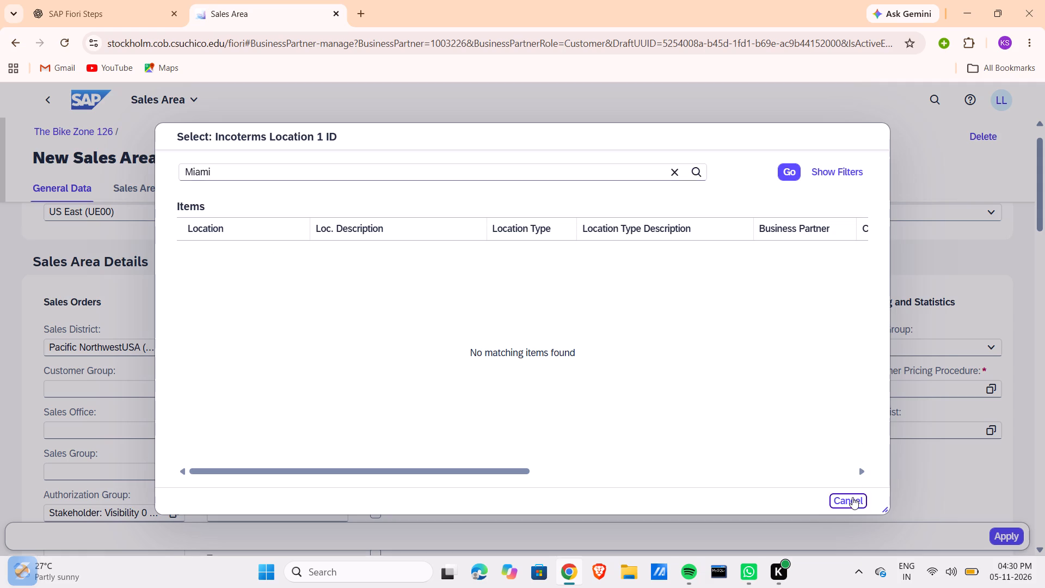
pyautogui.click(342, 468)
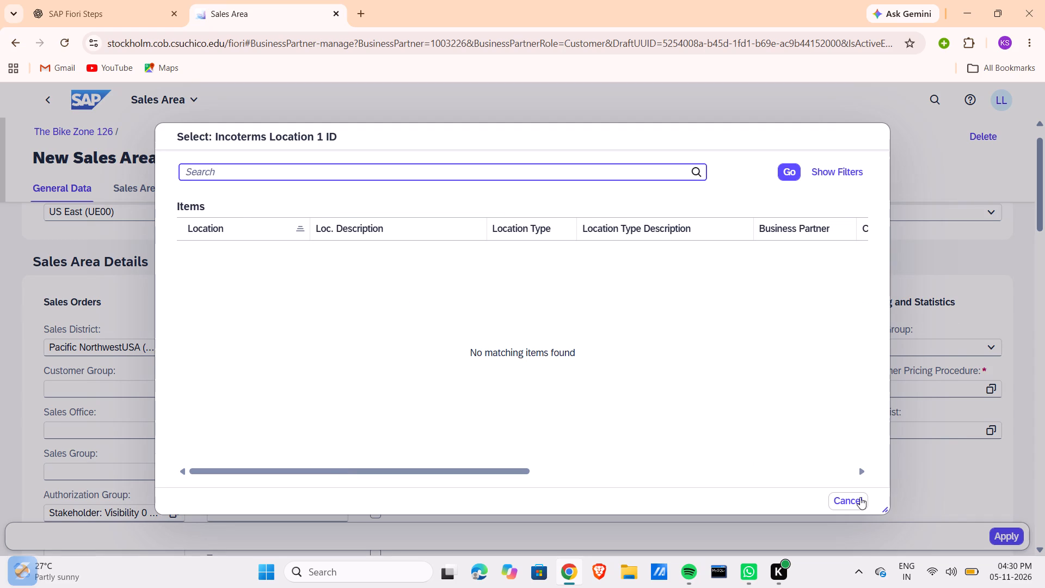
pyautogui.click(860, 497)
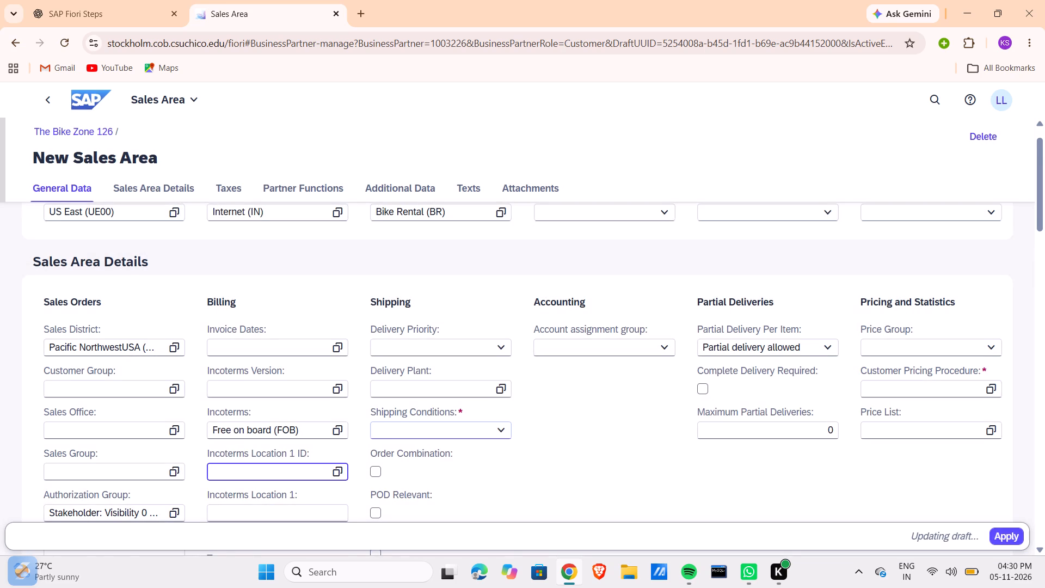
# Enter Miami as Incoterms Location 1 in the billing details.
pyautogui.scroll(-2, 408, 427)
pyautogui.click(322, 421)
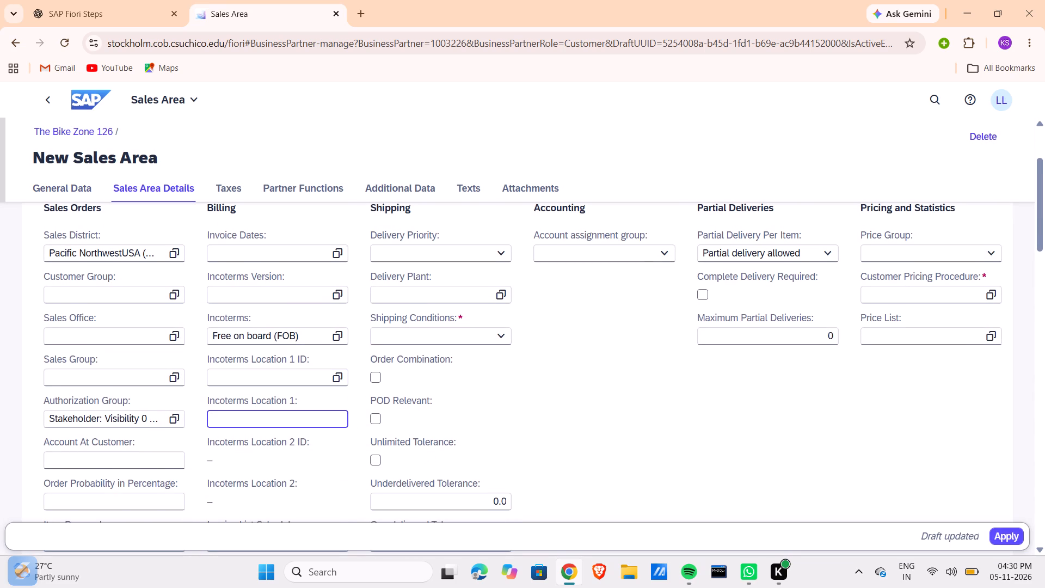
pyautogui.click(338, 421)
pyautogui.press('m')
pyautogui.write('iami')
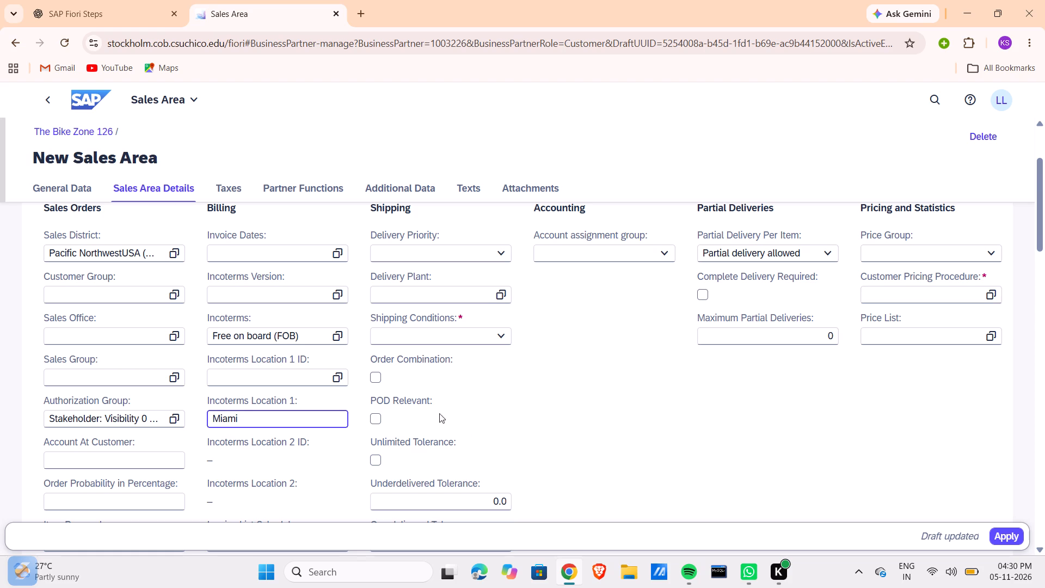
# Set the payment terms in the billing details to the Payable immediately option.
pyautogui.scroll(-4, 432, 414)
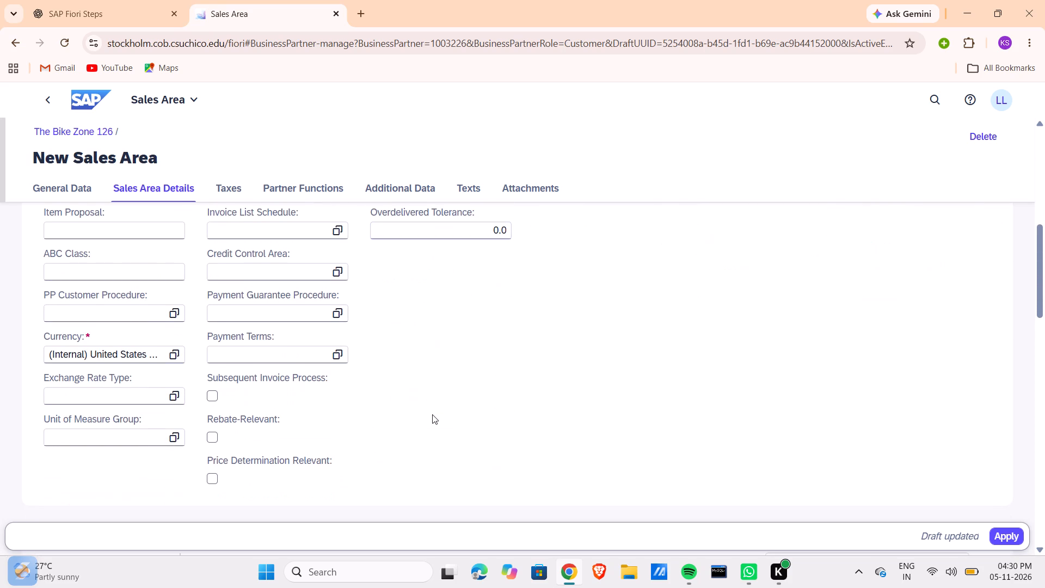
pyautogui.click(331, 356)
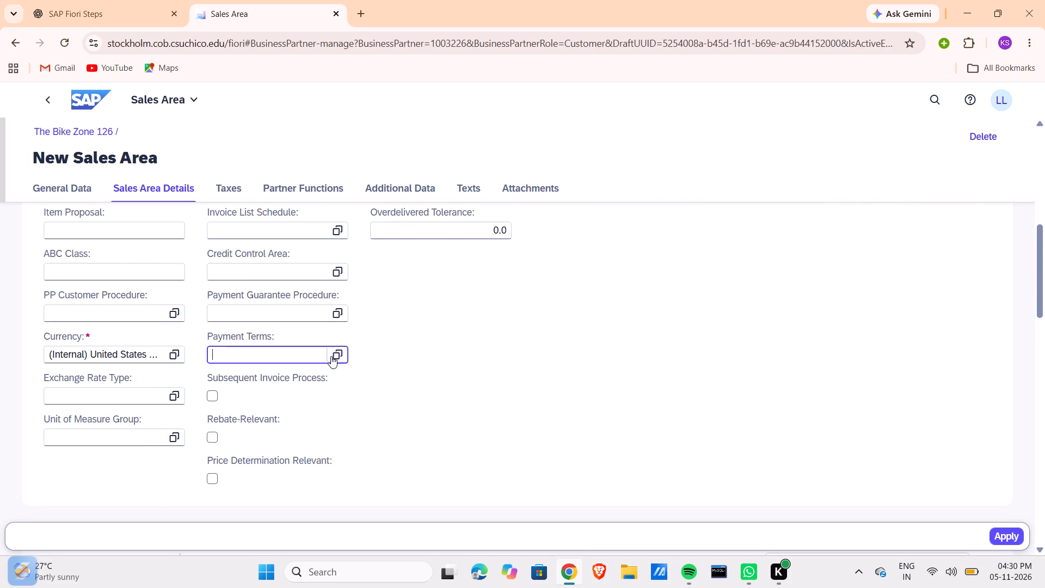
pyautogui.click(262, 252)
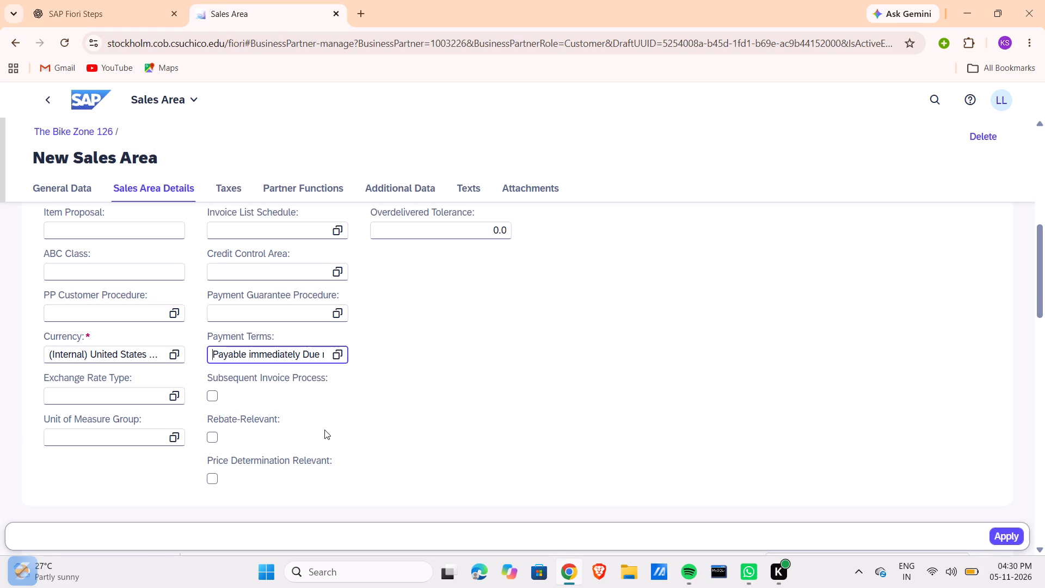
# Set the delivery priority in the shipping details to Normal item.
pyautogui.scroll(3, 324, 430)
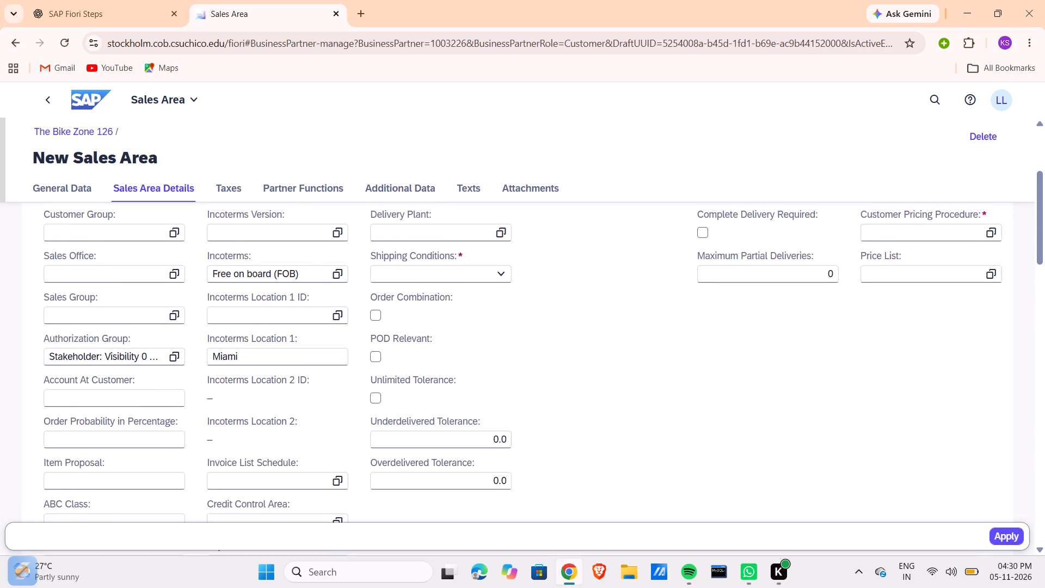
pyautogui.scroll(4, 324, 430)
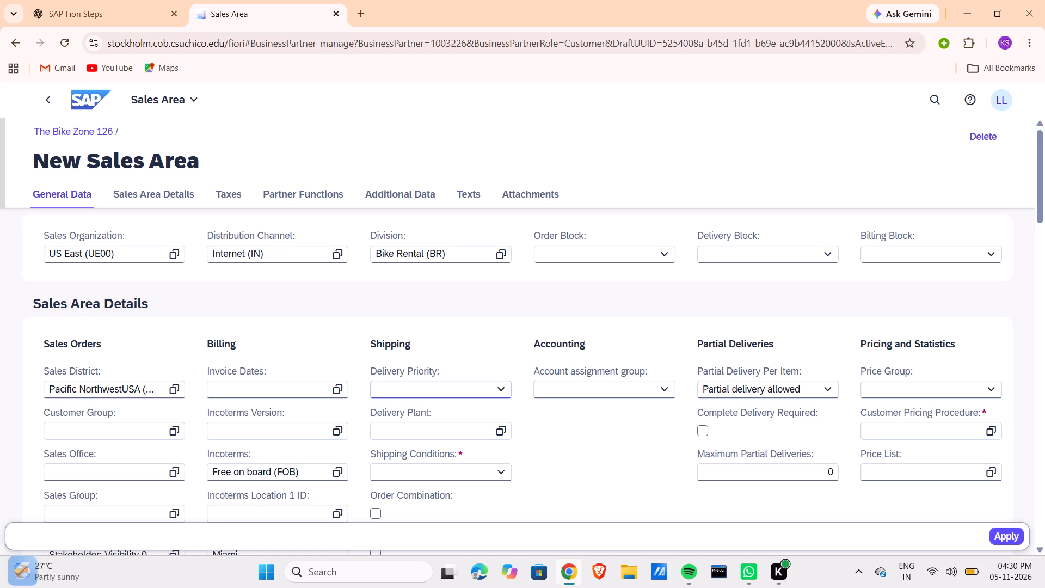
pyautogui.click(475, 392)
pyautogui.click(502, 387)
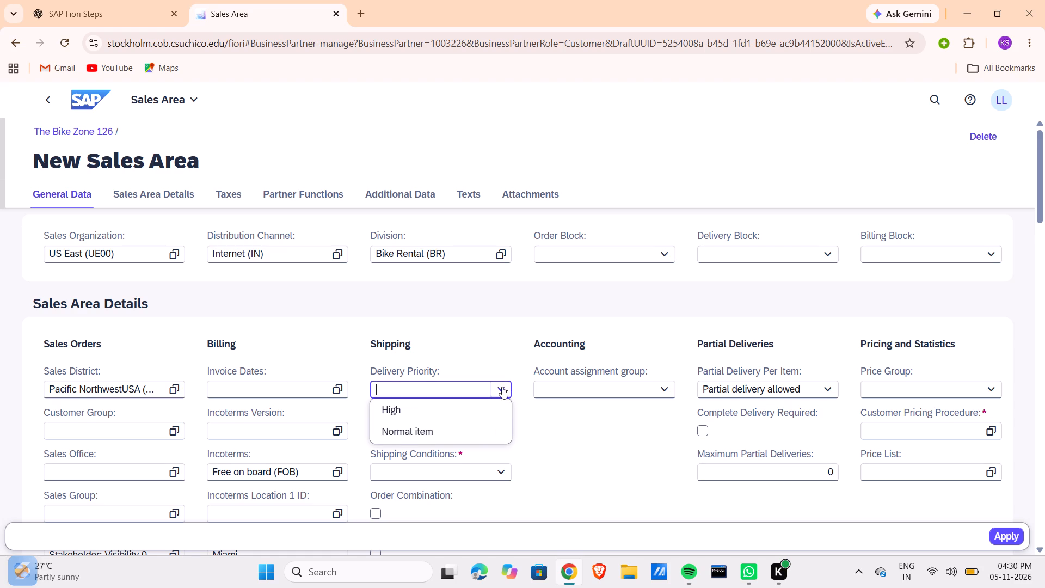
pyautogui.click(438, 427)
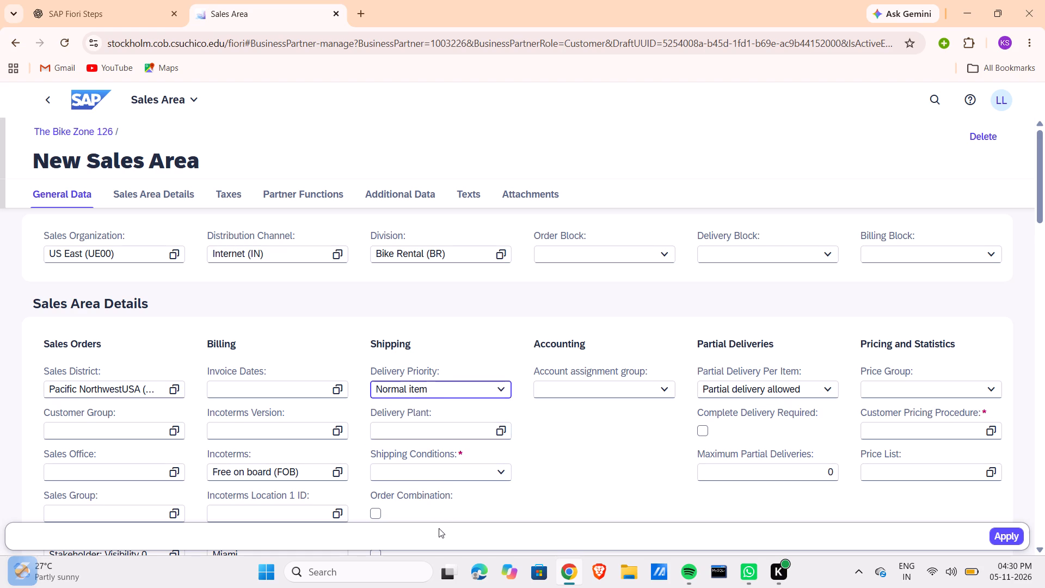
# Search the delivery plants for DC Miami and close the selection without choosing a plant.
pyautogui.click(498, 430)
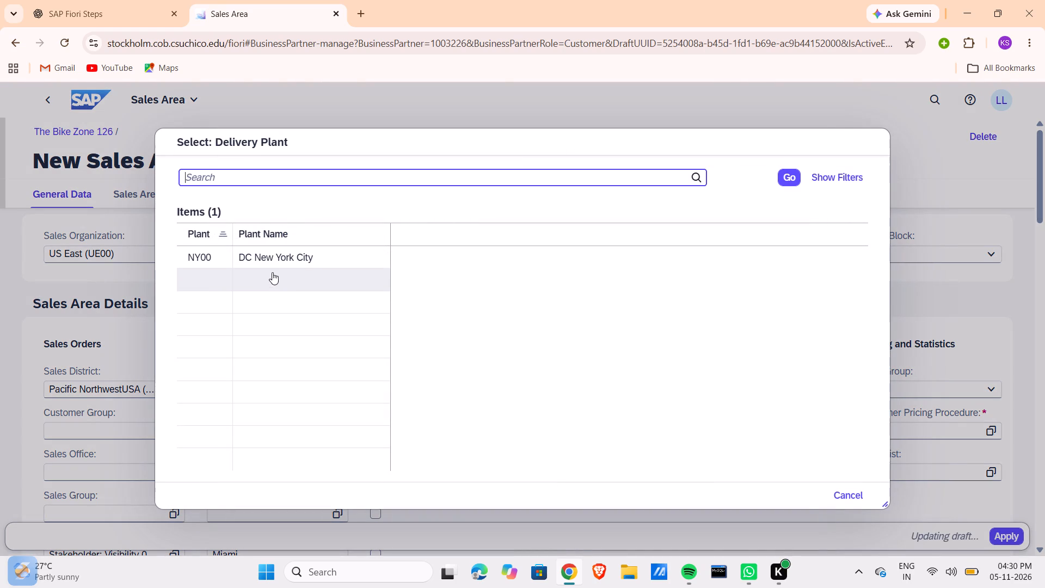
pyautogui.click(259, 175)
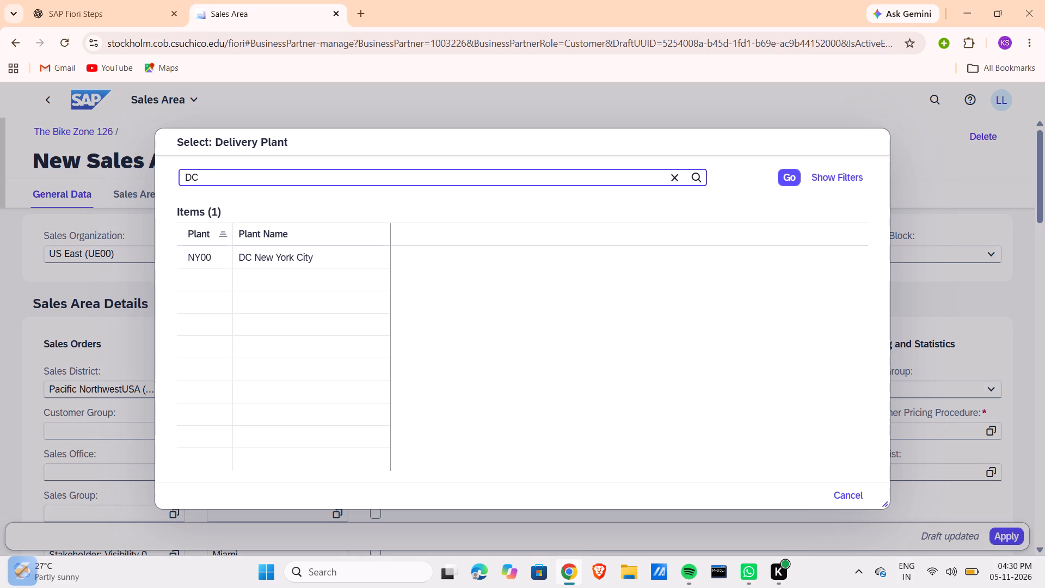
pyautogui.press('n')
pyautogui.press('BackSpace')
pyautogui.press('Return')
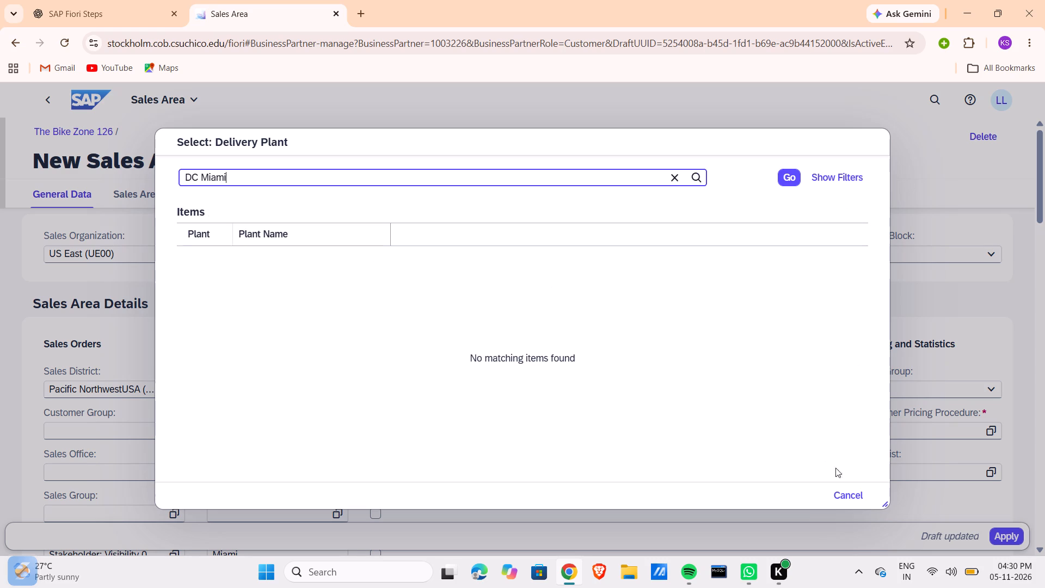
pyautogui.click(857, 495)
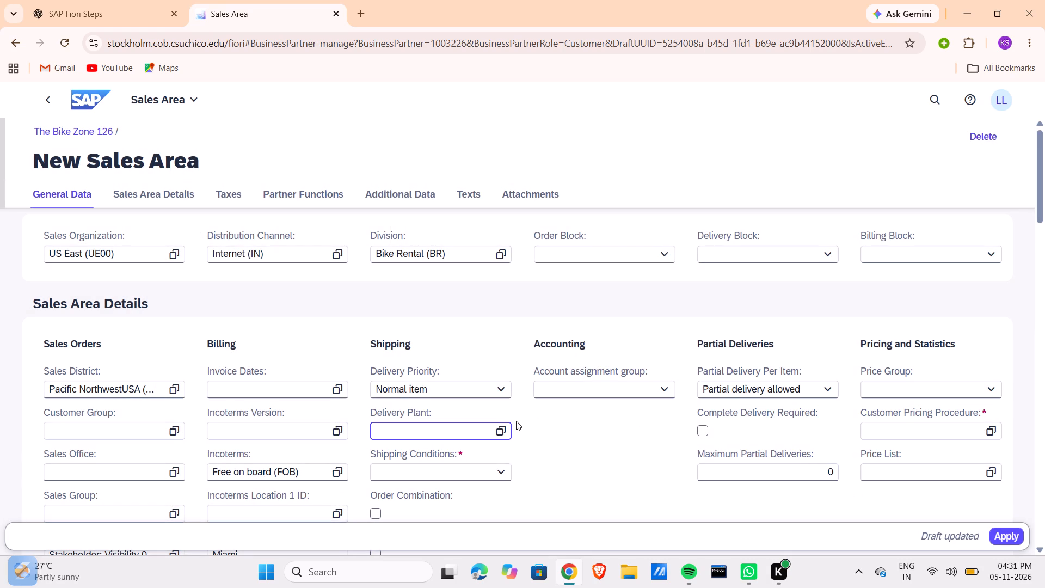
# Set the shipping conditions to Standard and the delivery plant to DC New York City (NY00).
pyautogui.click(496, 467)
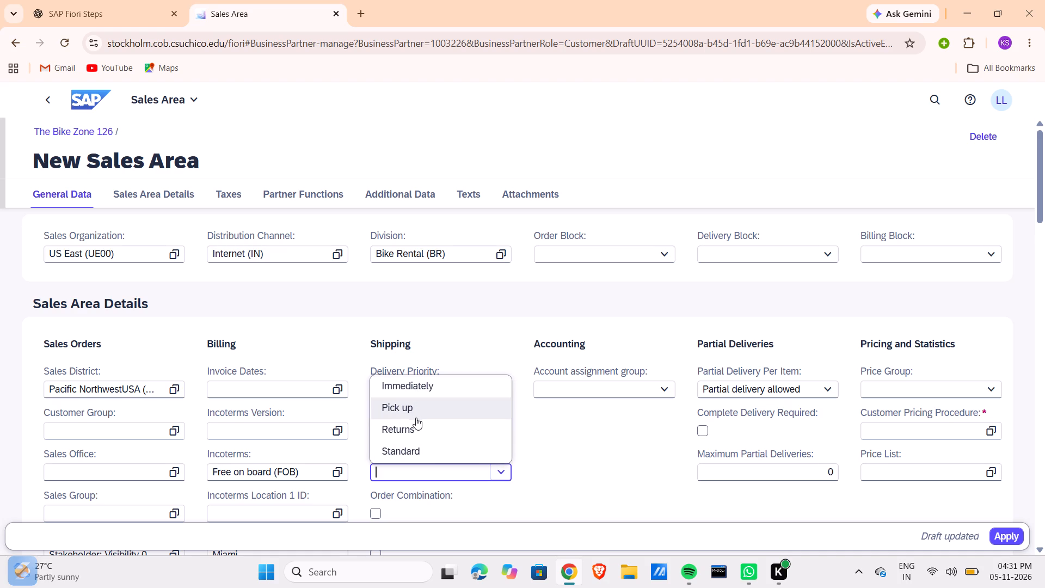
pyautogui.click(411, 448)
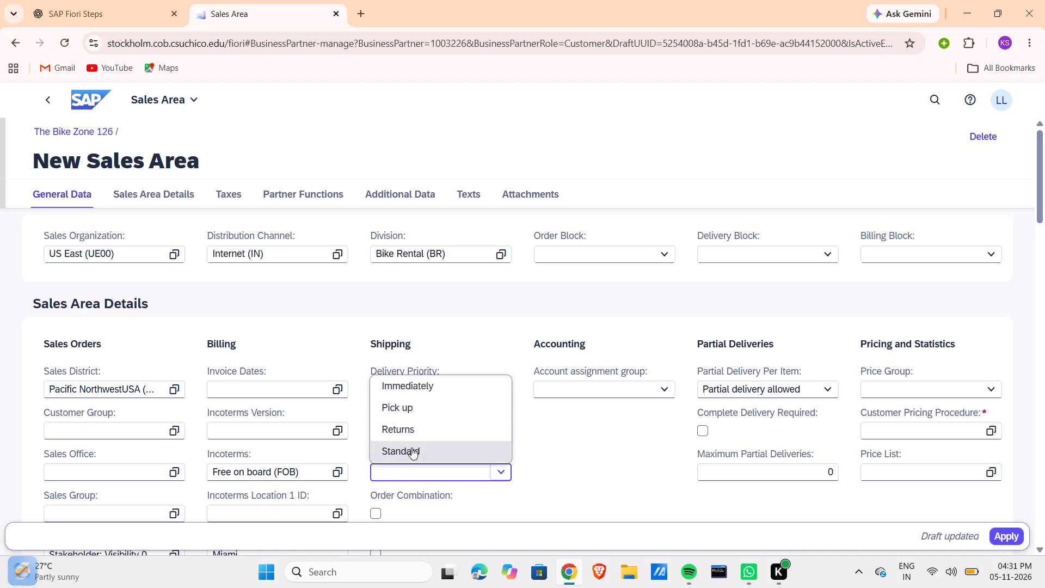
pyautogui.click(445, 434)
pyautogui.click(505, 432)
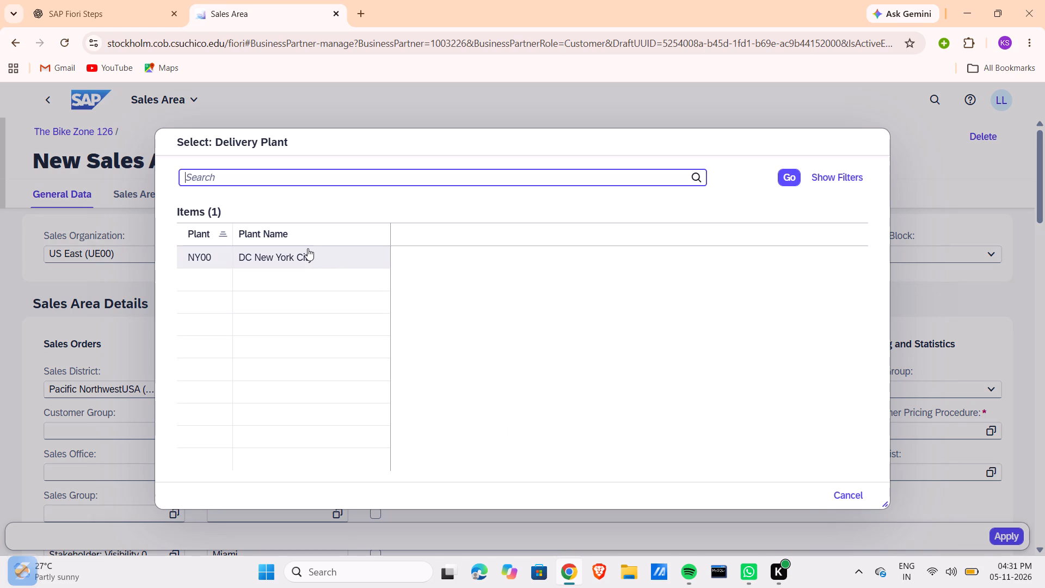
pyautogui.click(308, 248)
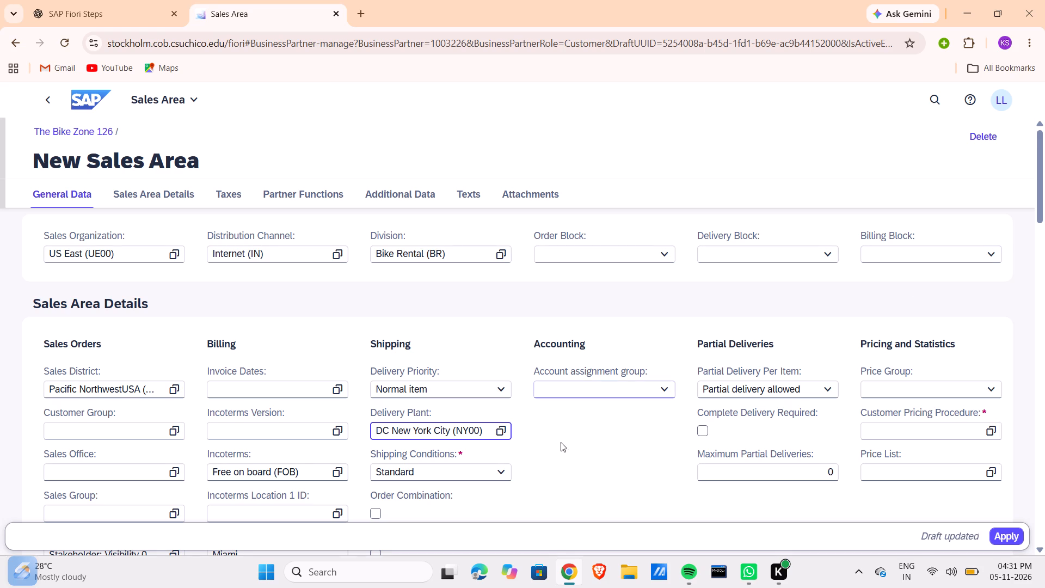
# Set the account assignment group in the accounting details to Domestic Revenues.
pyautogui.click(661, 393)
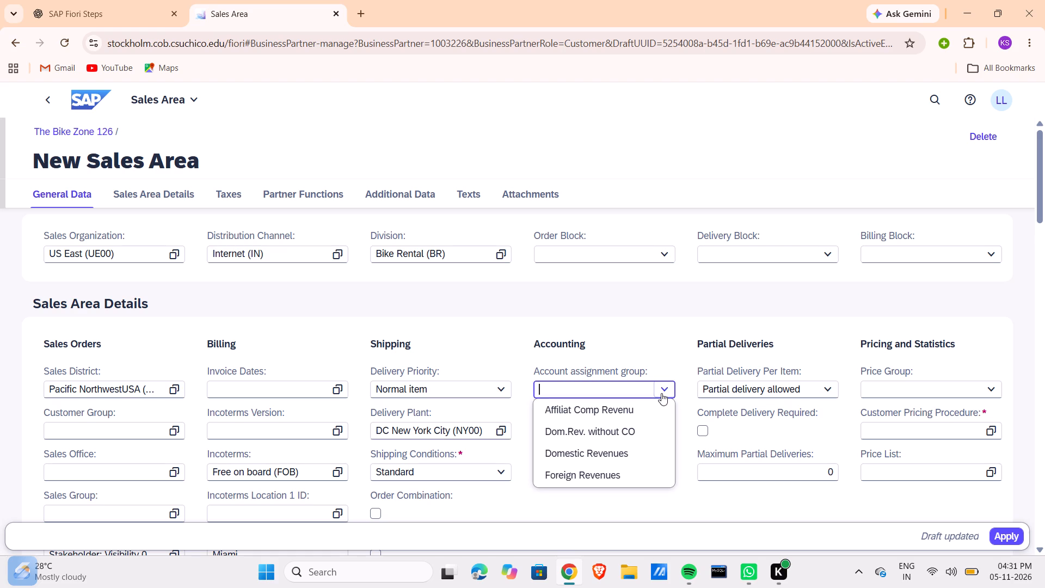
pyautogui.click(593, 463)
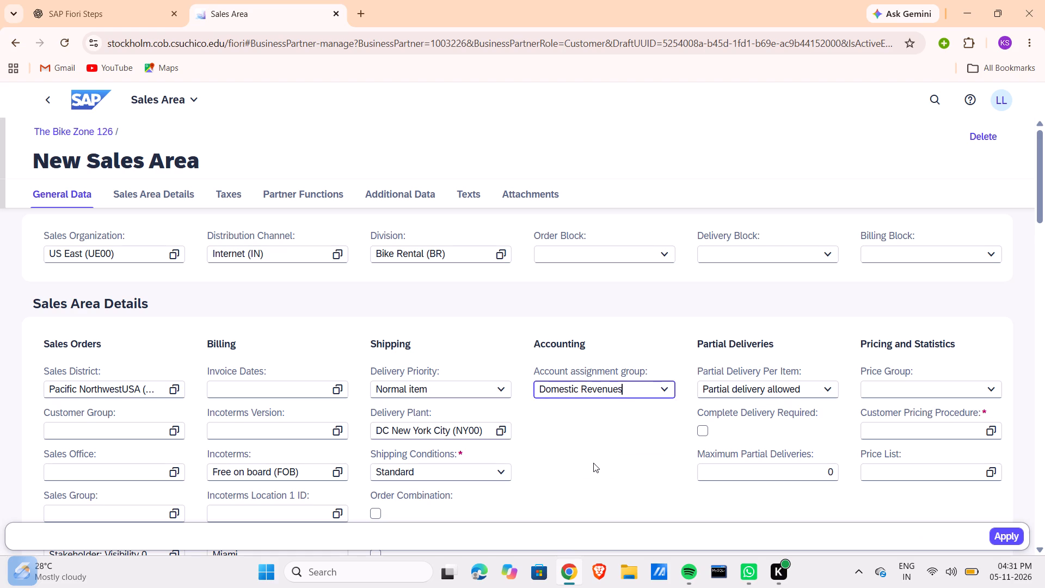
# Start editing the mandatory Customer Pricing Procedure in the pricing and statistics details.
pyautogui.hscroll(-1, 593, 463)
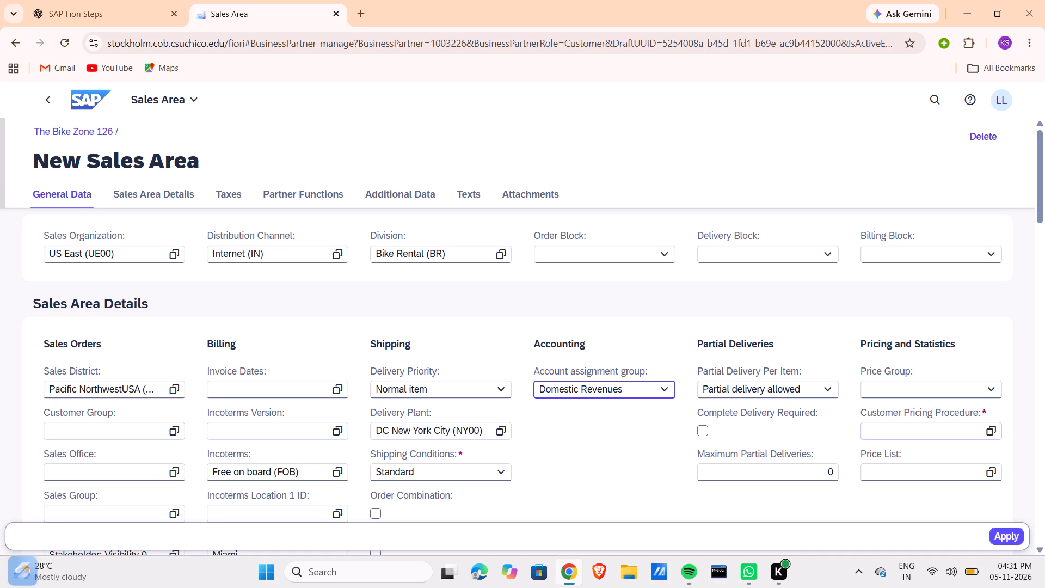
pyautogui.click(946, 433)
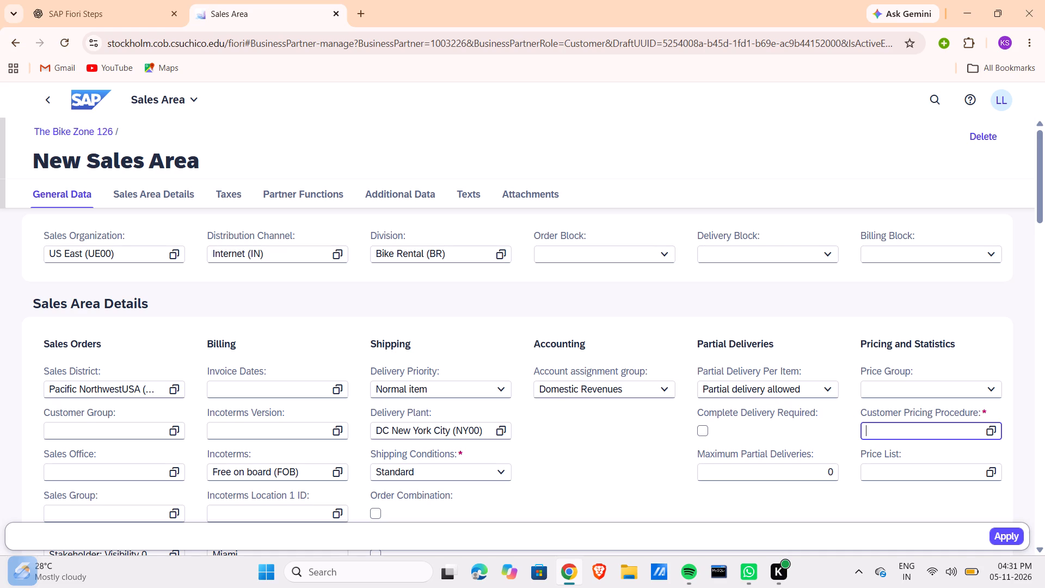